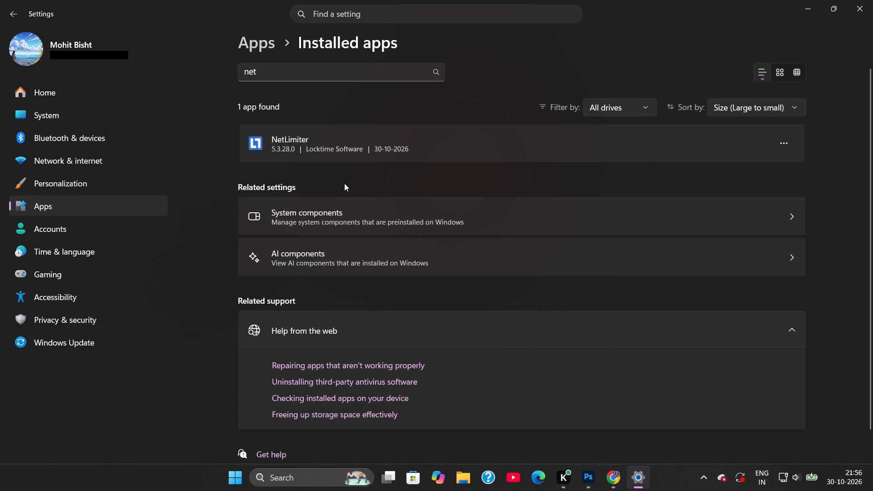
Close the Settings window showing the installed apps.
{"action": "left_click", "coordinate": [872, 0]}
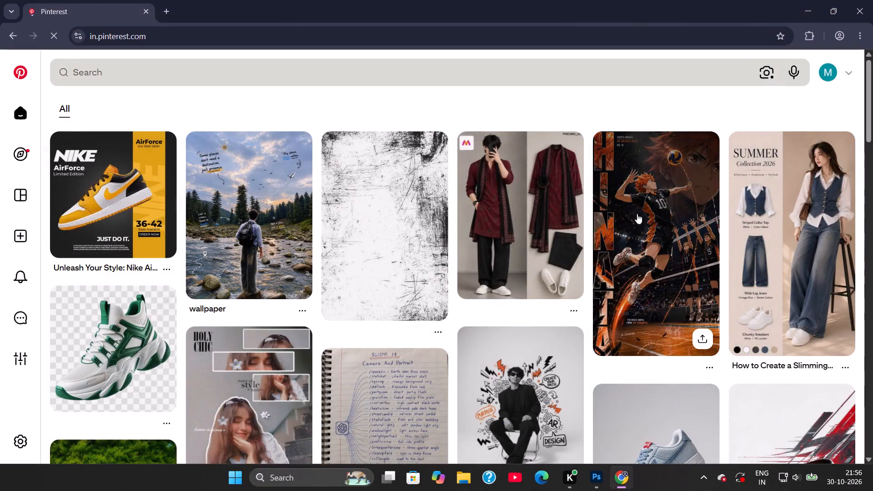
Search Pinterest for "can mockup".
{"action": "left_click", "coordinate": [108, 75]}
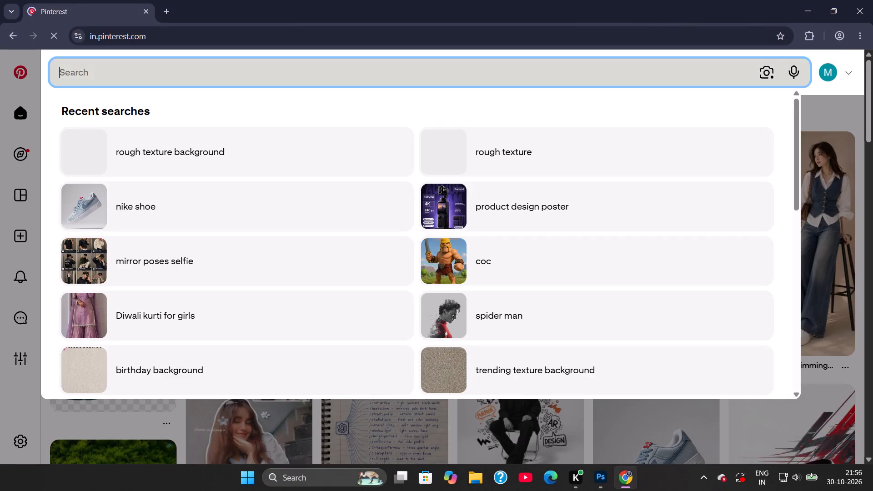
{"action": "type", "text": "can mo"}
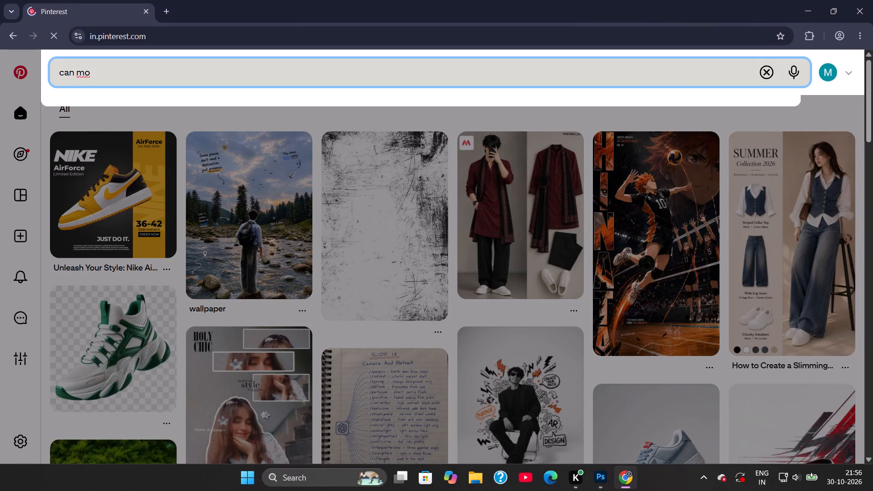
{"action": "type", "text": "ckup"}
{"action": "key", "text": "Return"}
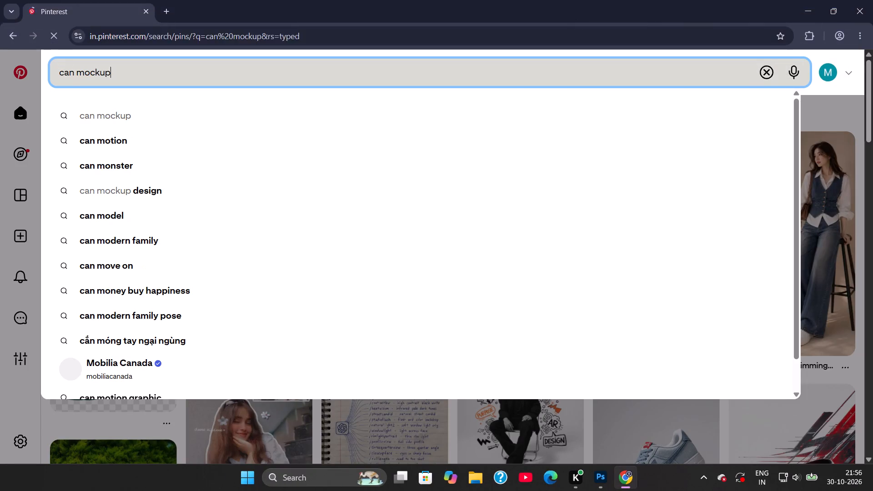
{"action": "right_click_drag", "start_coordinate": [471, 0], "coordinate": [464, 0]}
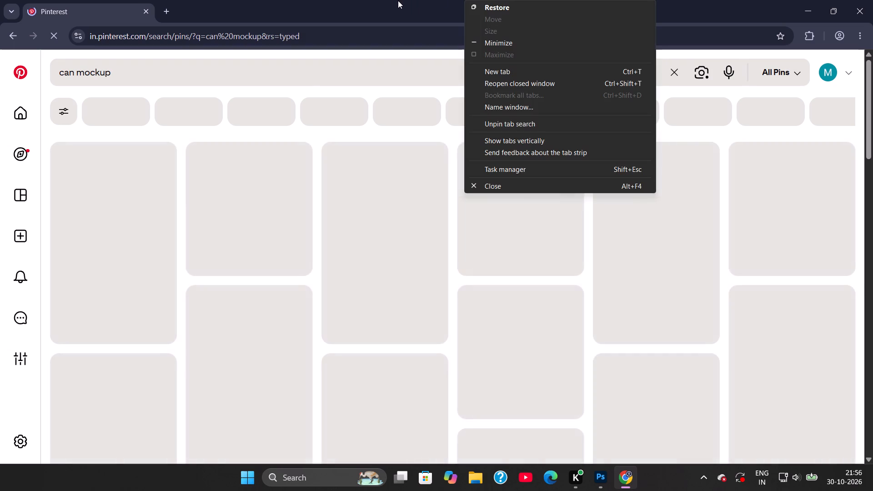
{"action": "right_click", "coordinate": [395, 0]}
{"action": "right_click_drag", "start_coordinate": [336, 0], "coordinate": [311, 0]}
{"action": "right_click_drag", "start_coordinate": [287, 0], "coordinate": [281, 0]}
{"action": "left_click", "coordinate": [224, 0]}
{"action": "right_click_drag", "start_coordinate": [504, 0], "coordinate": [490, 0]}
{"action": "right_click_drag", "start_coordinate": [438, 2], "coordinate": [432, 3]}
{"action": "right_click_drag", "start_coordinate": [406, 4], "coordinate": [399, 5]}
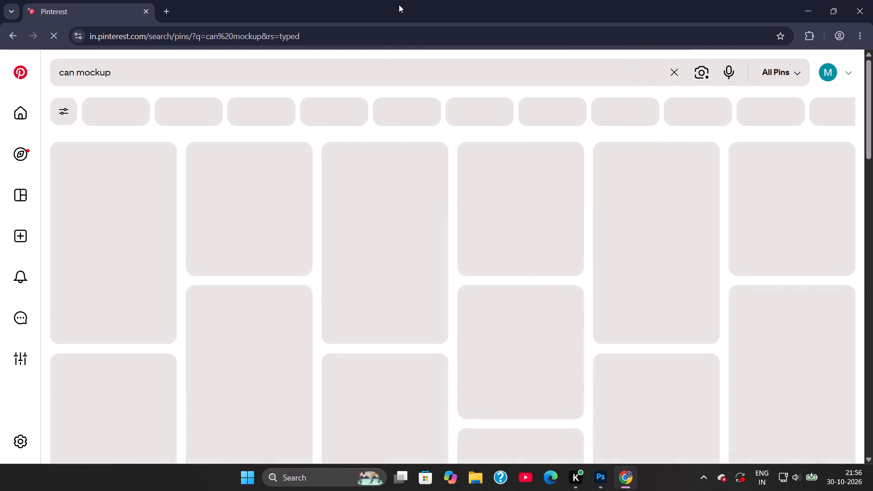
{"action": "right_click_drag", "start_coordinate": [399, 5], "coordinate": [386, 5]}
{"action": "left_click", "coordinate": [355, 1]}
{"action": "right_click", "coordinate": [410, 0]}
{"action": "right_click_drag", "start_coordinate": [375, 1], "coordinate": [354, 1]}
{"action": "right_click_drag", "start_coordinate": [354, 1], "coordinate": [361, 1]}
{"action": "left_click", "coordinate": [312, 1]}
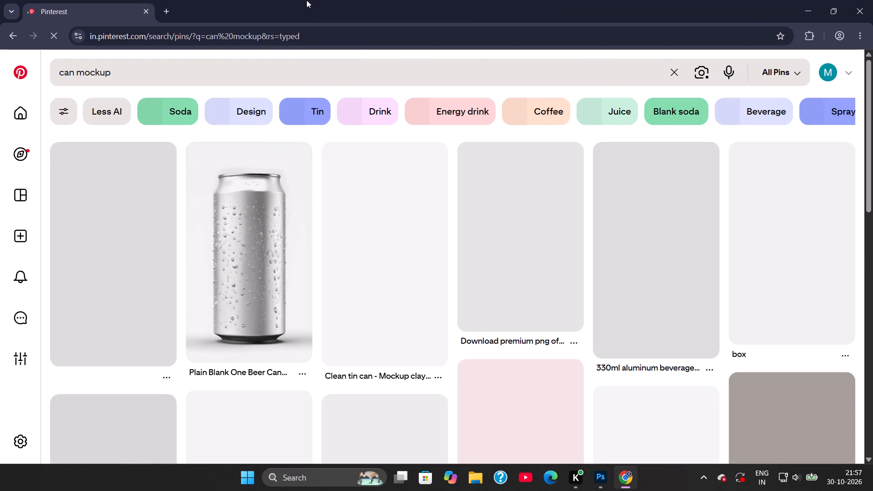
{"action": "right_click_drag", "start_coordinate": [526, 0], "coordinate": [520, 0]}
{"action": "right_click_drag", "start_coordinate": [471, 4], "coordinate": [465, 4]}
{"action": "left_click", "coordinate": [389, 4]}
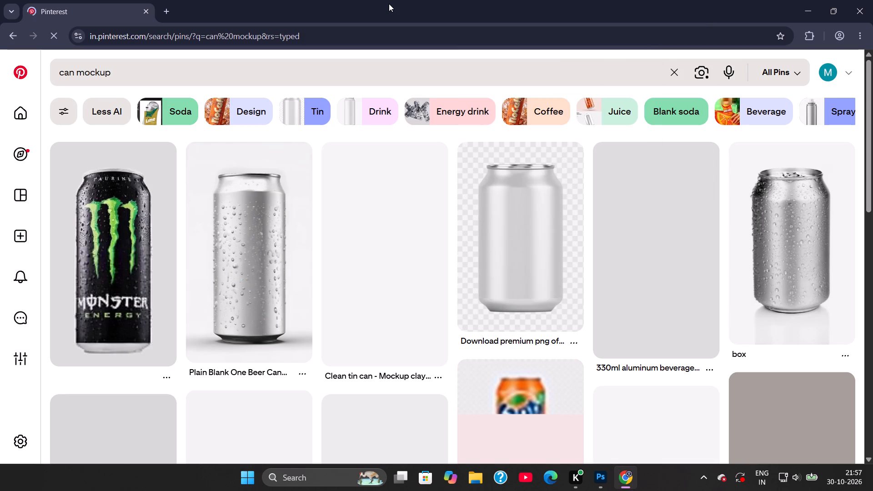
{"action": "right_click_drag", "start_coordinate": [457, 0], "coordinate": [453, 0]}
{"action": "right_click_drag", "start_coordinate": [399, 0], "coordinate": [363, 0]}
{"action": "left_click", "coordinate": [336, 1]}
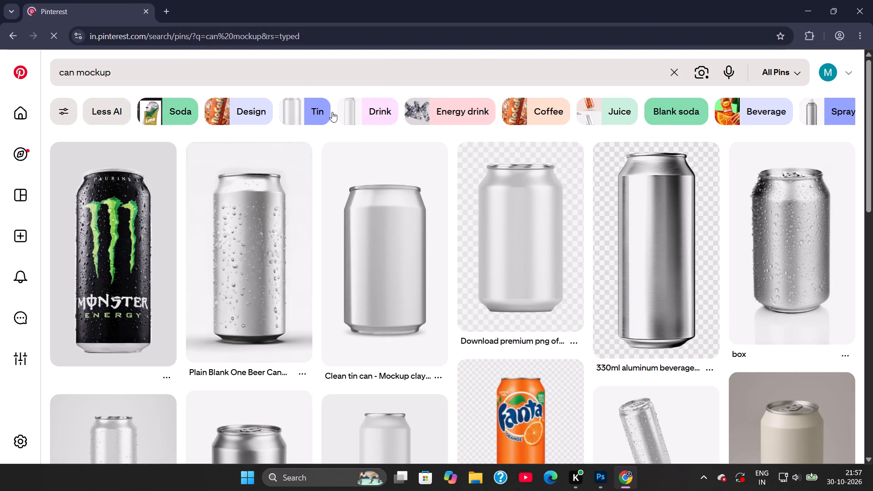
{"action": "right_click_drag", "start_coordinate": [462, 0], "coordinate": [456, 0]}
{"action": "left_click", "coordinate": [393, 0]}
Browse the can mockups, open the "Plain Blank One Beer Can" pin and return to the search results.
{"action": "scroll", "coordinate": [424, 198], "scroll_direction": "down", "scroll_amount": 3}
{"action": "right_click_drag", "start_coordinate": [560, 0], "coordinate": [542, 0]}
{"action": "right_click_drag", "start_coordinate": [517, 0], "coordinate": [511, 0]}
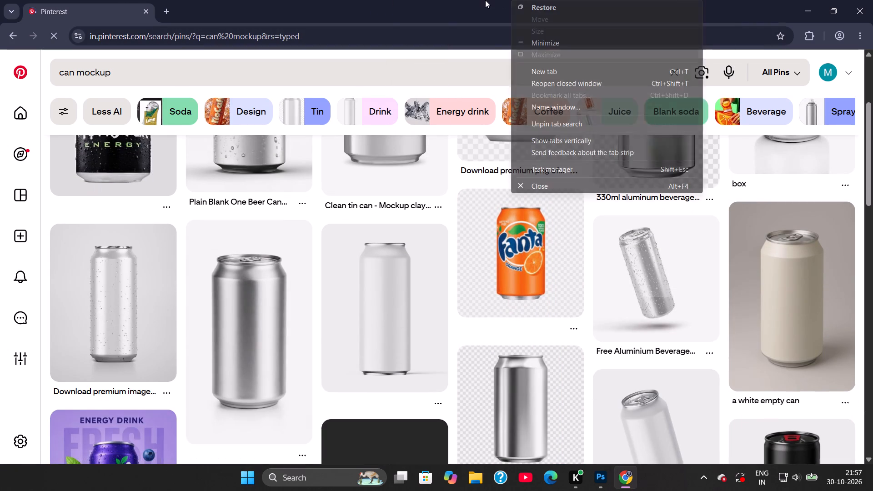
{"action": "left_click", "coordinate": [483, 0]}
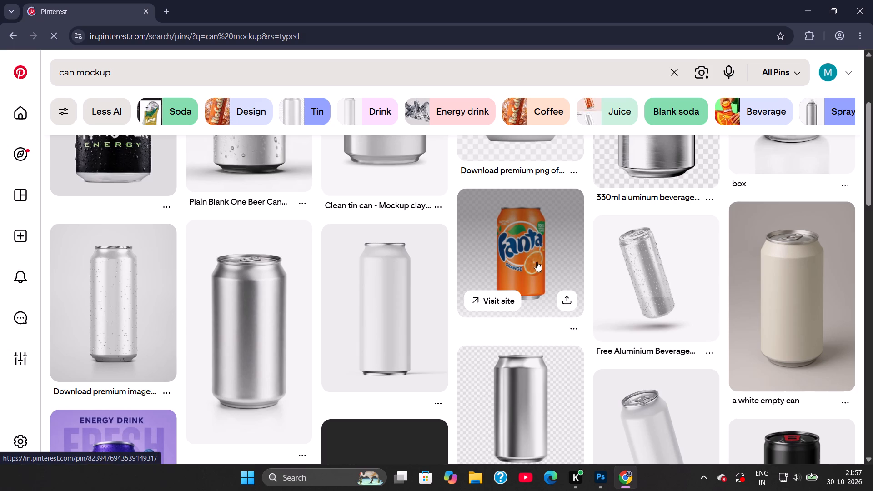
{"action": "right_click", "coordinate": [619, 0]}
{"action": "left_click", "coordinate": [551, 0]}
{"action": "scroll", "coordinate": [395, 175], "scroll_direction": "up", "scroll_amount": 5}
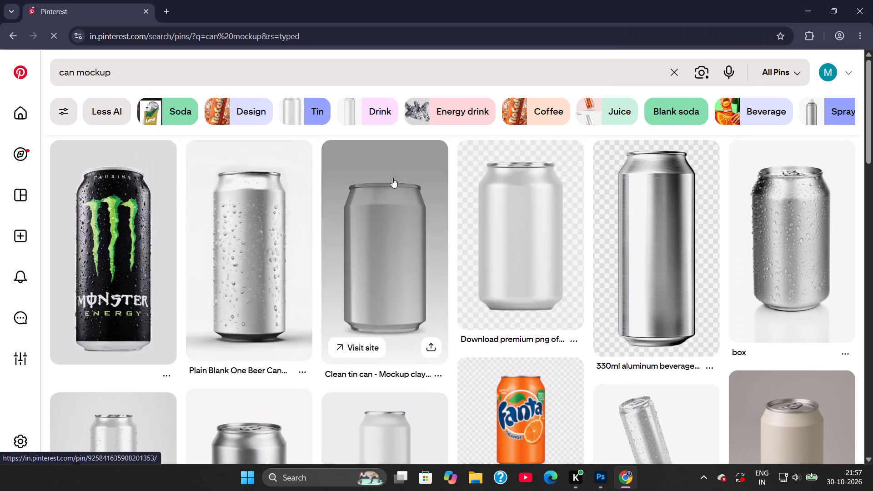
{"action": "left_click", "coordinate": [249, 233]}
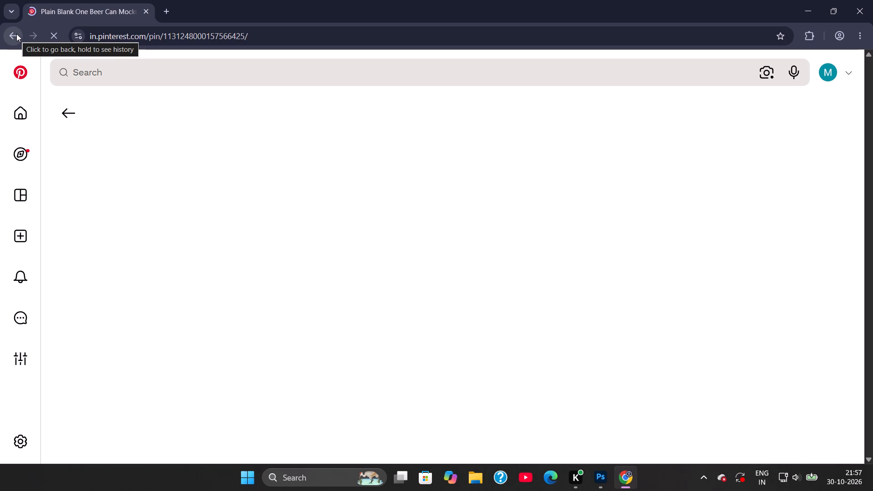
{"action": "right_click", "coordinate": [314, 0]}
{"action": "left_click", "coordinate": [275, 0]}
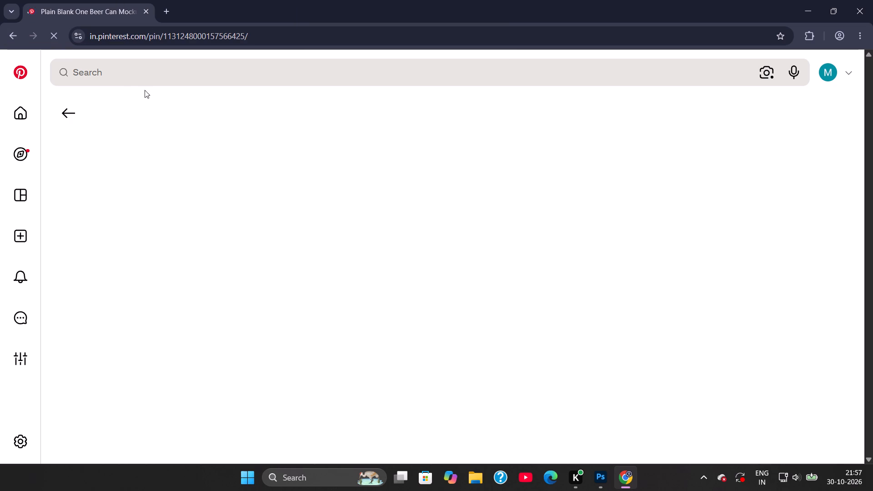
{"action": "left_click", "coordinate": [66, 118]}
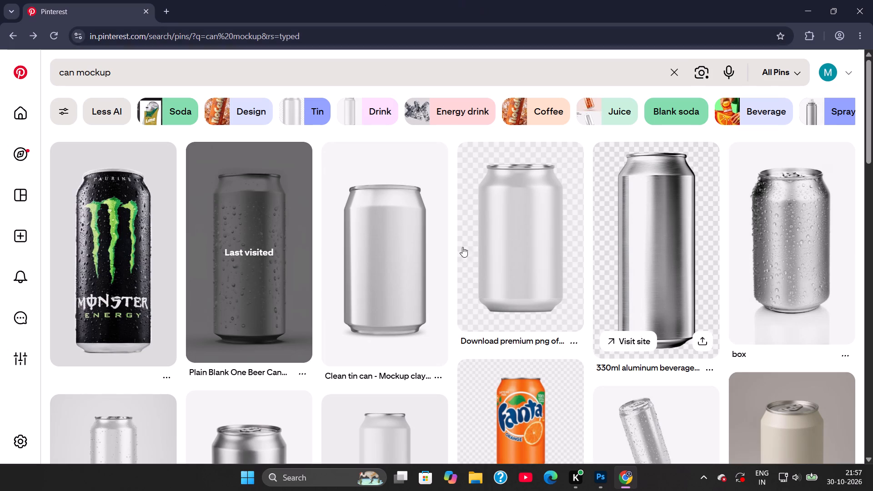
Look through the can mockup results and open the pin titled "box" with the silver can covered in water droplets.
{"action": "right_click", "coordinate": [570, 3]}
{"action": "left_click", "coordinate": [515, 1]}
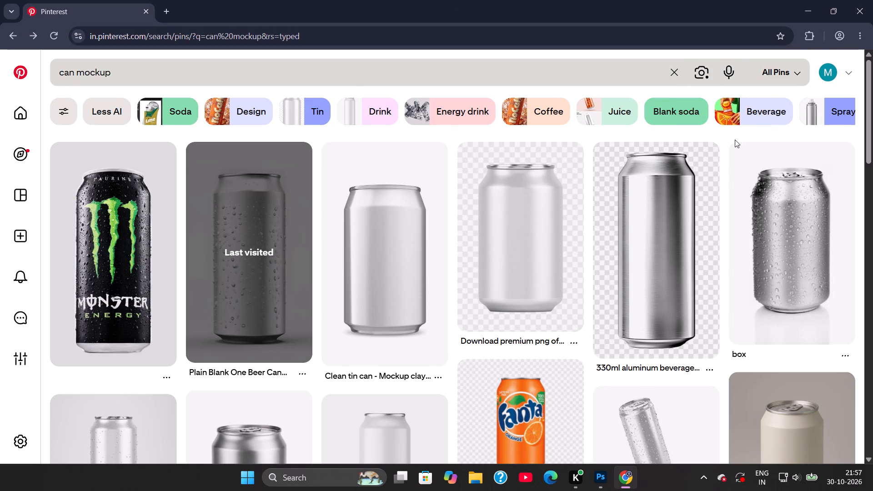
{"action": "scroll", "coordinate": [735, 142], "scroll_direction": "down", "scroll_amount": 3}
{"action": "scroll", "coordinate": [564, 257], "scroll_direction": "down", "scroll_amount": 4}
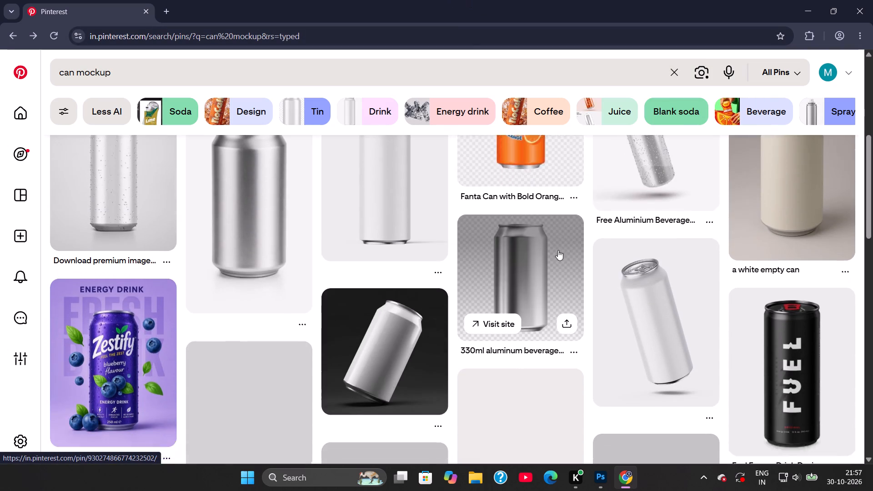
{"action": "scroll", "coordinate": [558, 250], "scroll_direction": "up", "scroll_amount": 6}
{"action": "scroll", "coordinate": [748, 275], "scroll_direction": "up", "scroll_amount": 4}
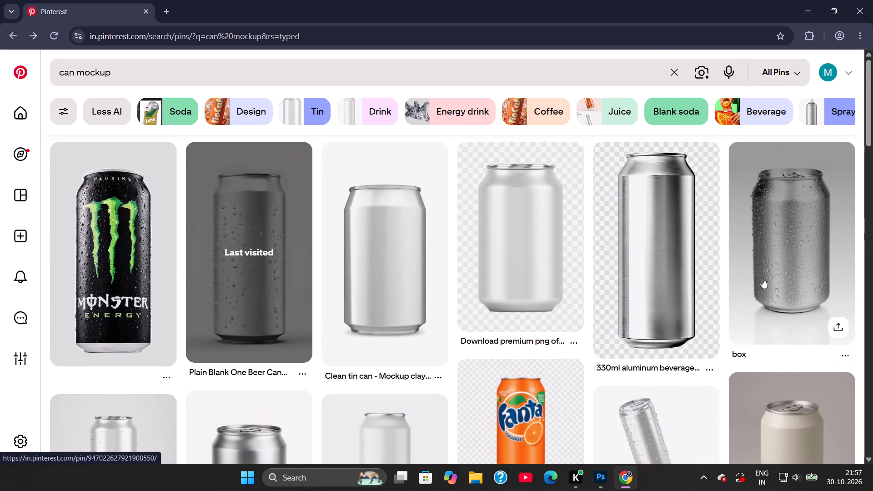
{"action": "right_click", "coordinate": [622, 1]}
{"action": "left_click", "coordinate": [570, 0]}
{"action": "left_click", "coordinate": [794, 215]}
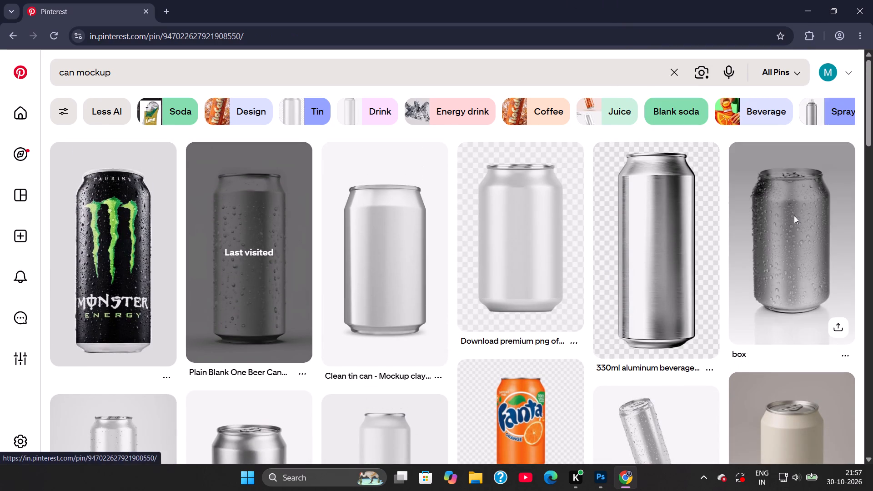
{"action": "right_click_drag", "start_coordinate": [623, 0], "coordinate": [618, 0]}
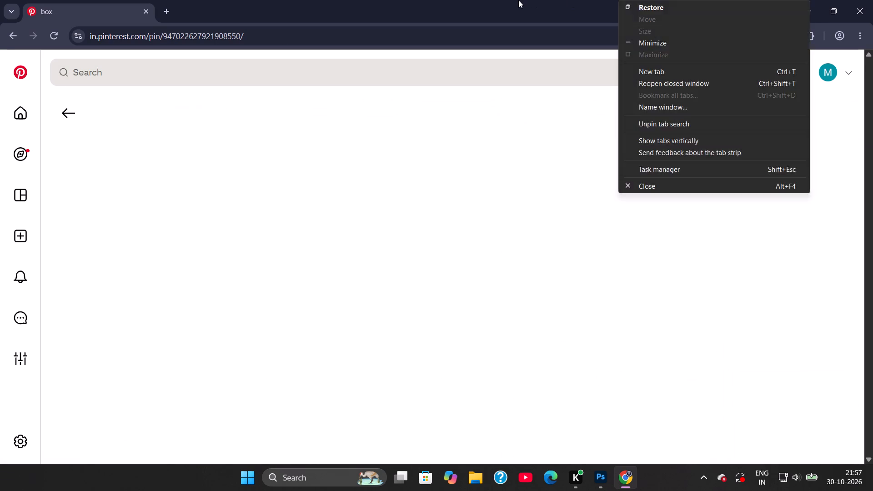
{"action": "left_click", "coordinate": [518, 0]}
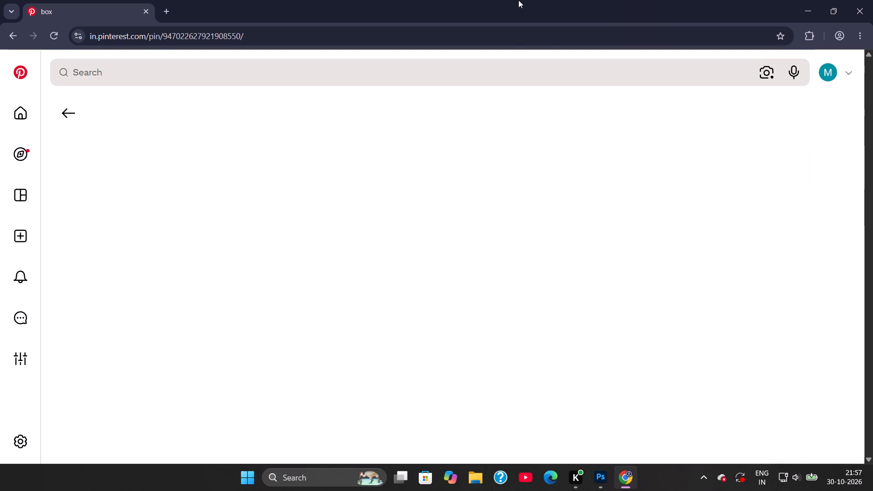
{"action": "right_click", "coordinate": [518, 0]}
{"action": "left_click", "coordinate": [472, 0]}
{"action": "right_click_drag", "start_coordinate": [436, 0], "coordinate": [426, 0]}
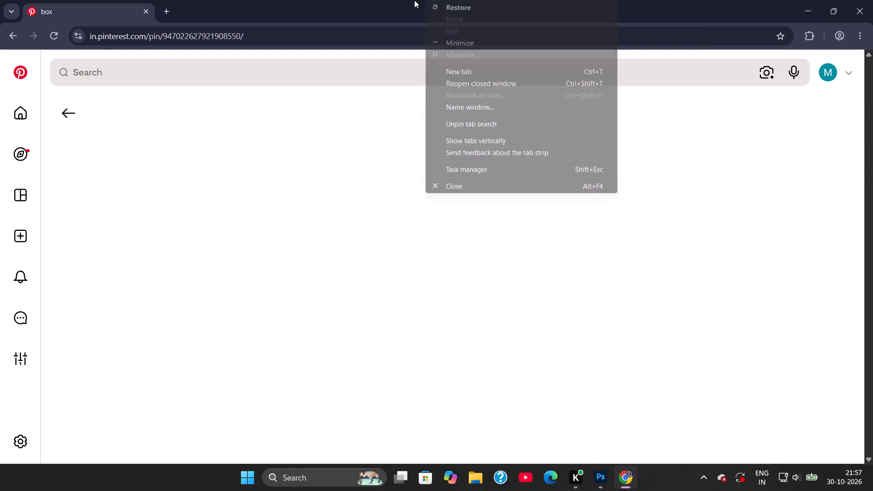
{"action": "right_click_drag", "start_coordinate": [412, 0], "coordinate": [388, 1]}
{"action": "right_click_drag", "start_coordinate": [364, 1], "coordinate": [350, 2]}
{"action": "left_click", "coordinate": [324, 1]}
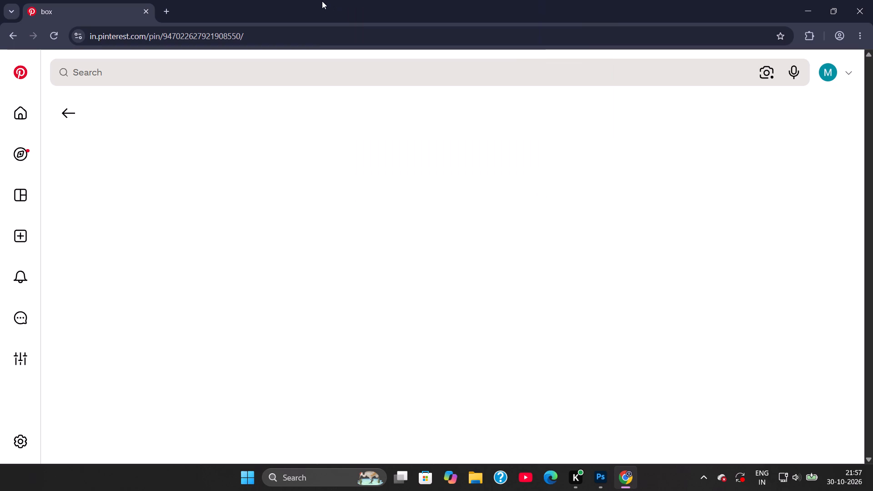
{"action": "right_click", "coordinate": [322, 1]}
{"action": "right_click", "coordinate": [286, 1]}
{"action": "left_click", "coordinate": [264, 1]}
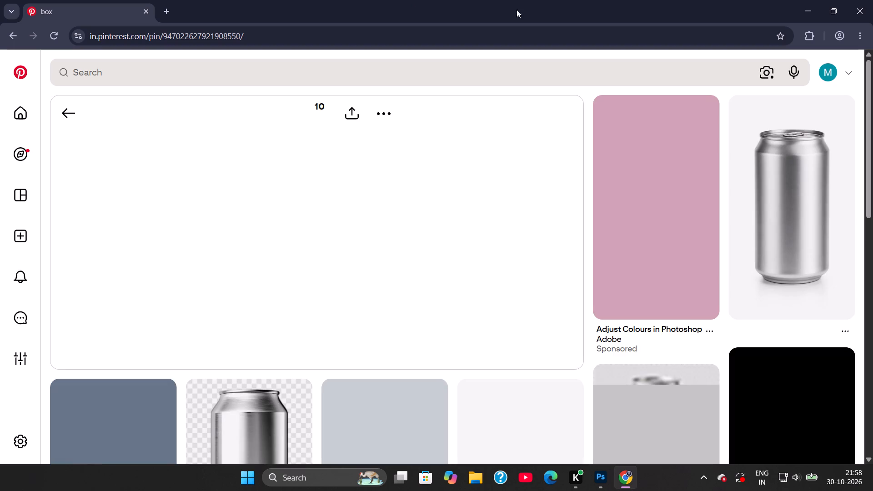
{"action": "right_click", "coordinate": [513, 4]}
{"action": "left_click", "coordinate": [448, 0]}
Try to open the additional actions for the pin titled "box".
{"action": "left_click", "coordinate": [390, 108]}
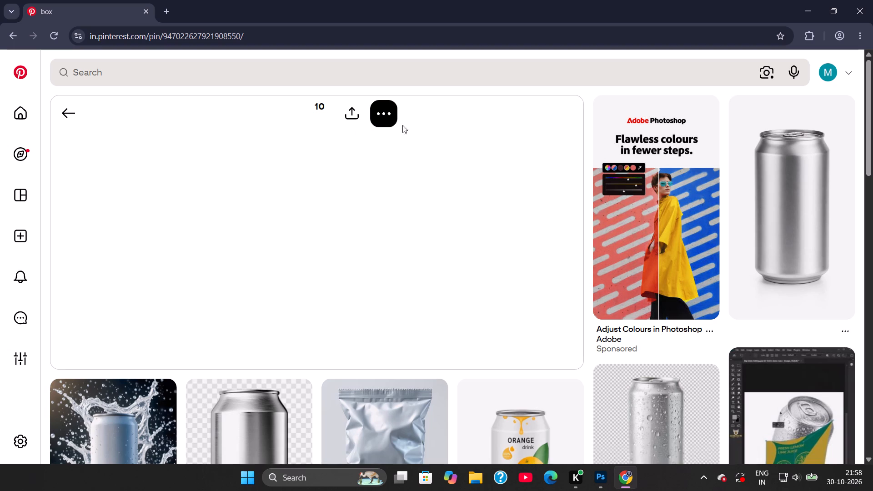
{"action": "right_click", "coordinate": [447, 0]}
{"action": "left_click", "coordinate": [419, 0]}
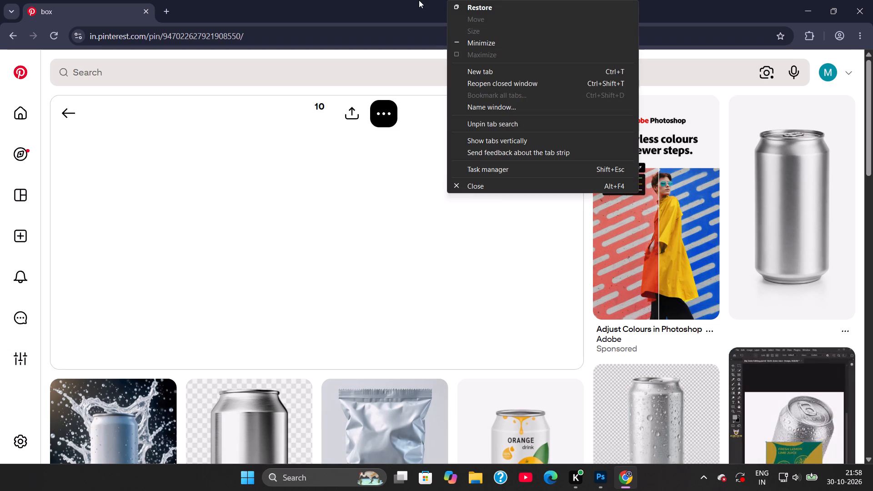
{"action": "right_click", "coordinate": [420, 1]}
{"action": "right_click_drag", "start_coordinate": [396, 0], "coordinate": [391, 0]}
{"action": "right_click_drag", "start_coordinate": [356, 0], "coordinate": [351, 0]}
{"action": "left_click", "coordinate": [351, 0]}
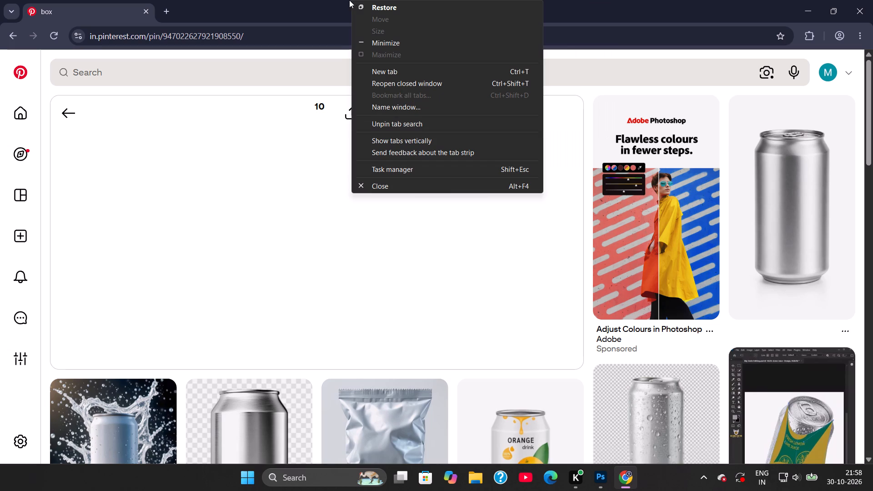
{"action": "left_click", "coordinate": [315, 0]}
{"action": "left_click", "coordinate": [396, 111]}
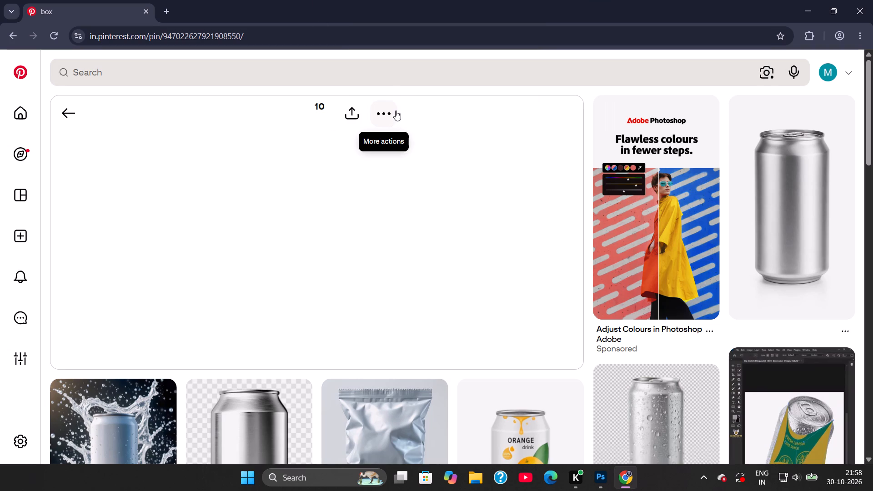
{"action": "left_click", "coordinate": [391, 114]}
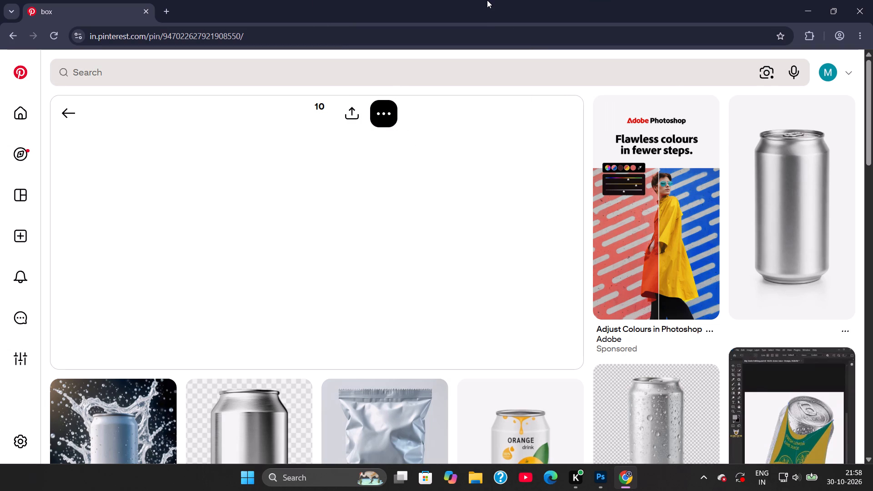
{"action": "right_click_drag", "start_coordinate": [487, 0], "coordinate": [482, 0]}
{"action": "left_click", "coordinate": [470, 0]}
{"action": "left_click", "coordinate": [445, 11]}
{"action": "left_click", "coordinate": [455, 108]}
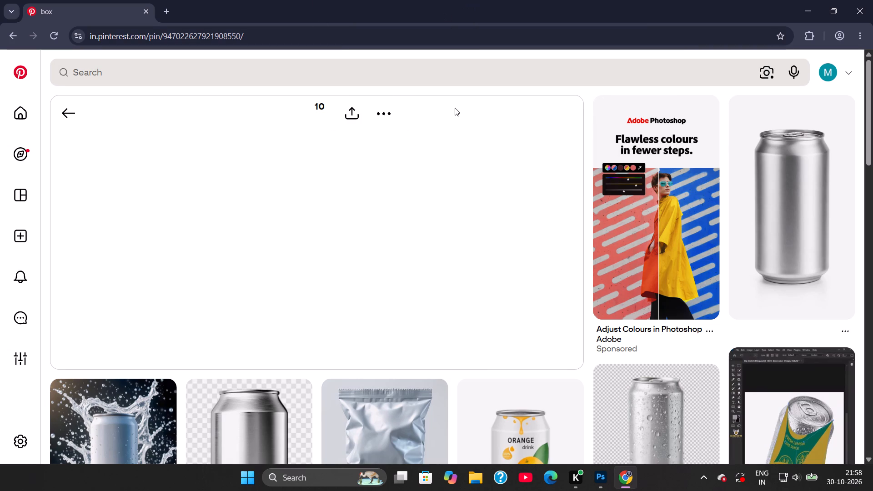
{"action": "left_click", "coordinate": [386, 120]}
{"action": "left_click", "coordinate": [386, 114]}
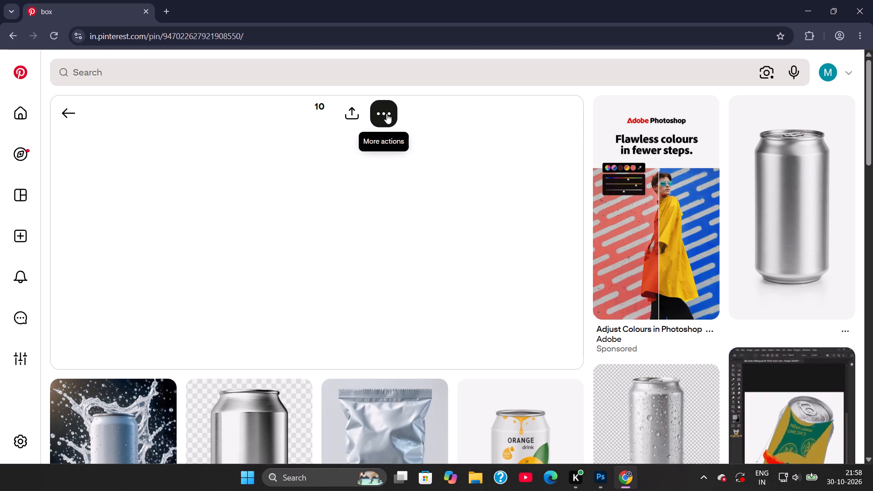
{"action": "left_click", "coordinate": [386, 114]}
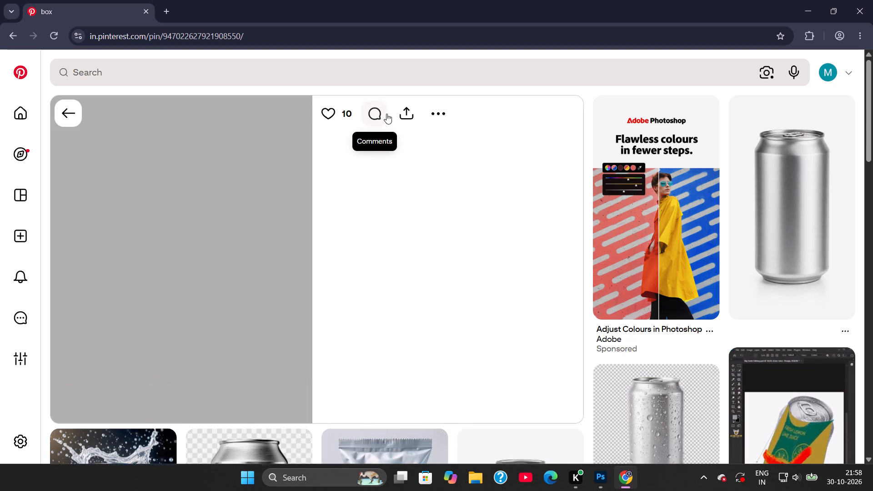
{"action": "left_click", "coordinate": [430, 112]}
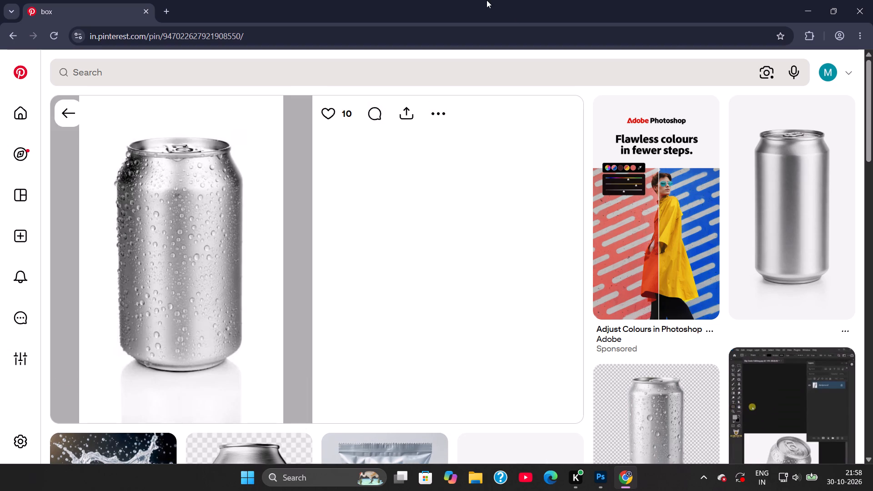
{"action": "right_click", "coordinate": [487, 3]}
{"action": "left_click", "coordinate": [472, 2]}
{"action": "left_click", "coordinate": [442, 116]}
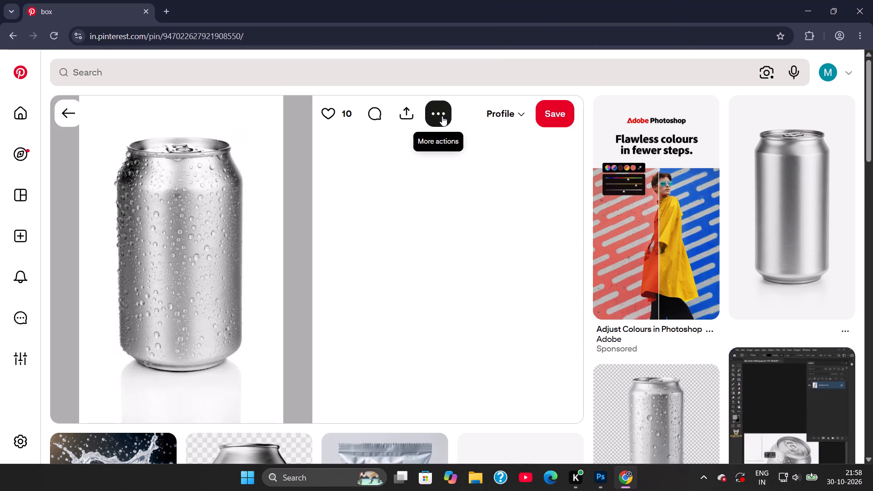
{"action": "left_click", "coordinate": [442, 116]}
Open the related pin "A soda can on transparent background" showing the silver can with water droplets.
{"action": "scroll", "coordinate": [616, 222], "scroll_direction": "down", "scroll_amount": 2}
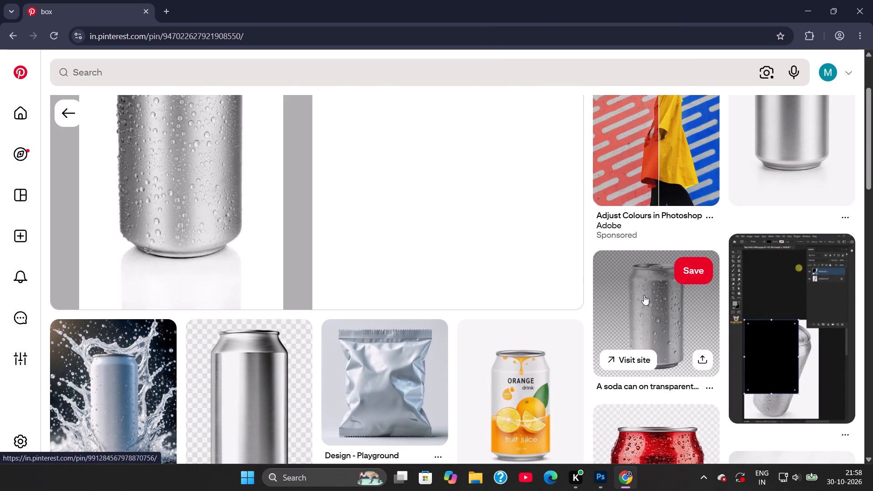
{"action": "left_click", "coordinate": [644, 295]}
{"action": "right_click", "coordinate": [512, 0]}
{"action": "left_click", "coordinate": [433, 0]}
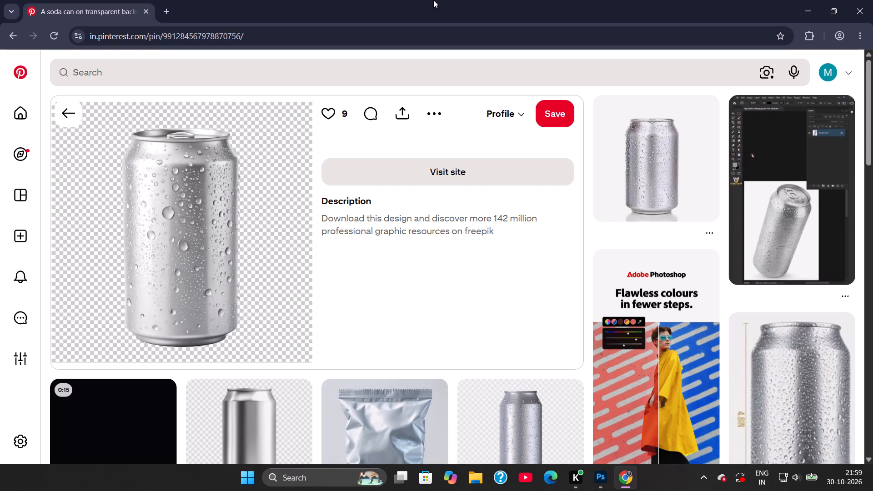
Download the soda can image from its pin and block the site from downloading multiple files.
{"action": "left_click", "coordinate": [433, 109]}
{"action": "left_click", "coordinate": [435, 152]}
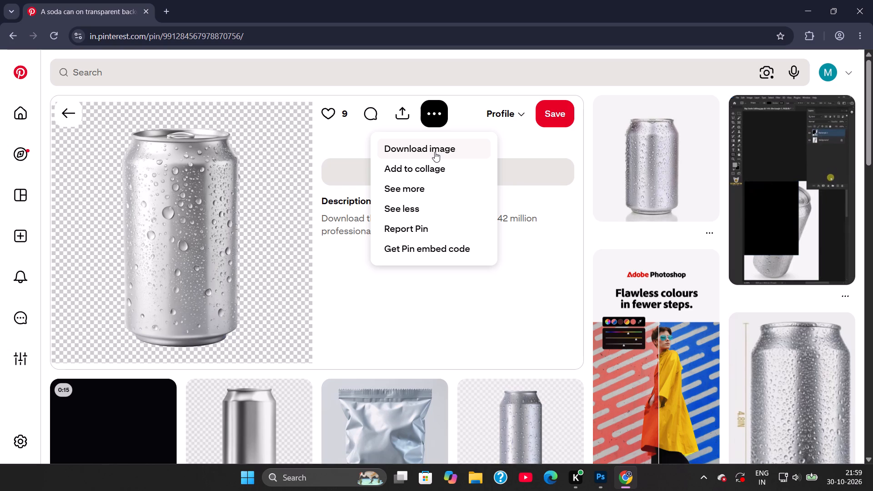
{"action": "left_click", "coordinate": [435, 152]}
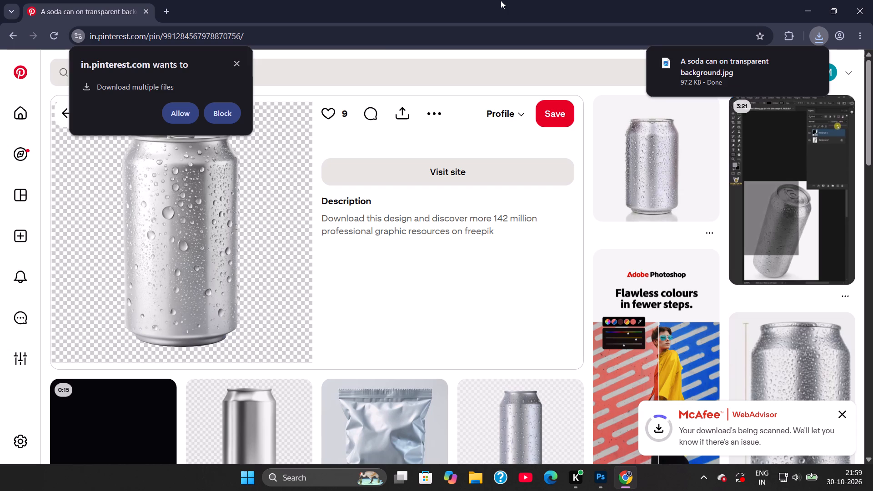
{"action": "left_click", "coordinate": [224, 113]}
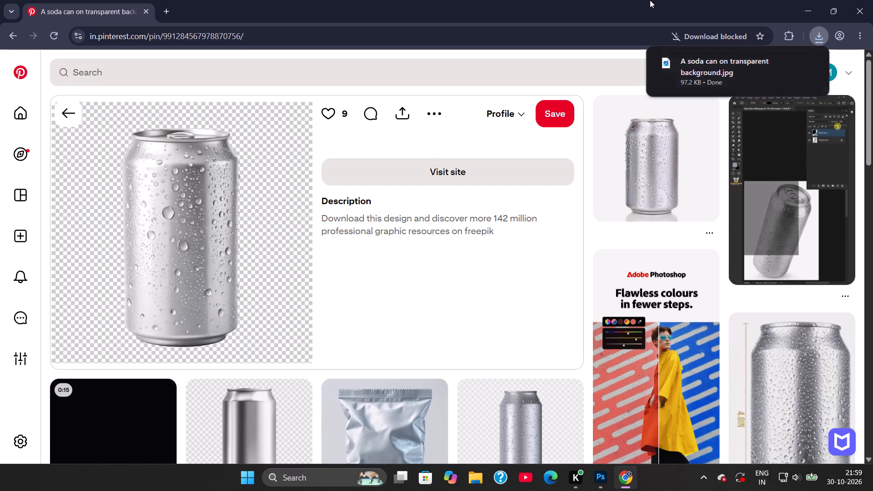
{"action": "right_click_drag", "start_coordinate": [640, 0], "coordinate": [629, 0]}
{"action": "left_click", "coordinate": [536, 0]}
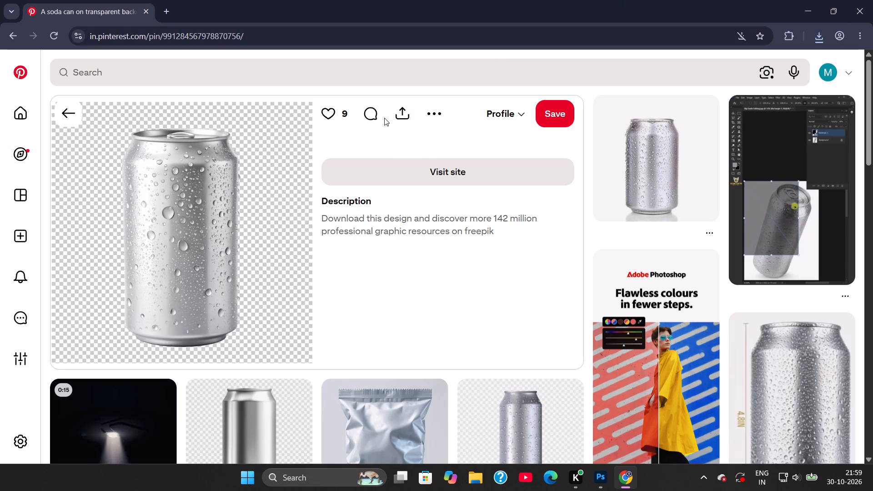
Search Google for "image background remover" in a new tab and close the Pinterest tab.
{"action": "left_click", "coordinate": [158, 9]}
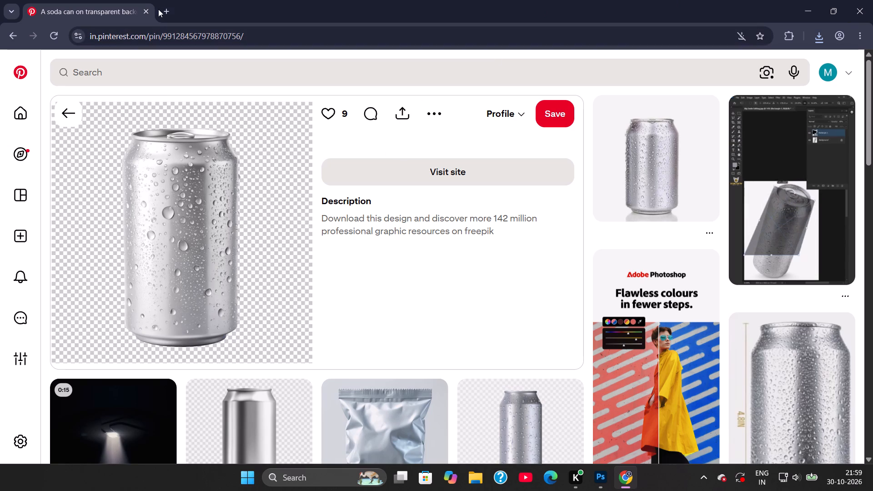
{"action": "left_click", "coordinate": [168, 9]}
{"action": "type", "text": "image"}
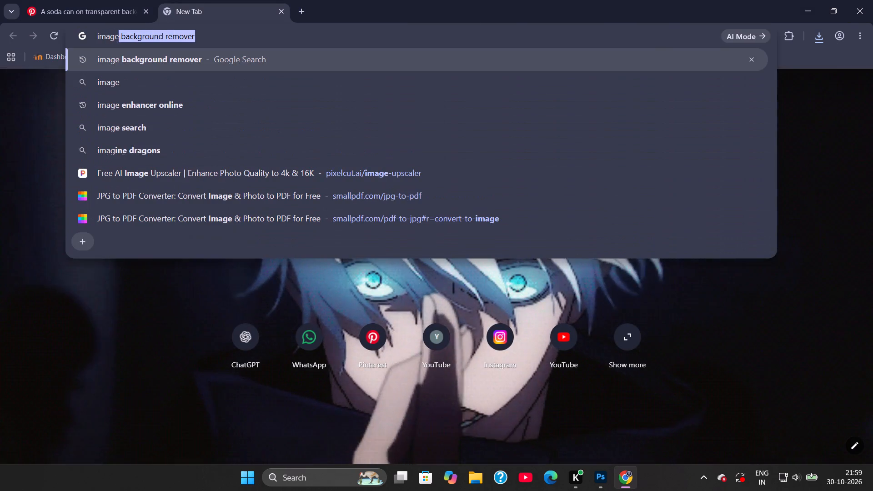
{"action": "key", "text": "space"}
{"action": "key", "text": "Right"}
{"action": "key", "text": "Return"}
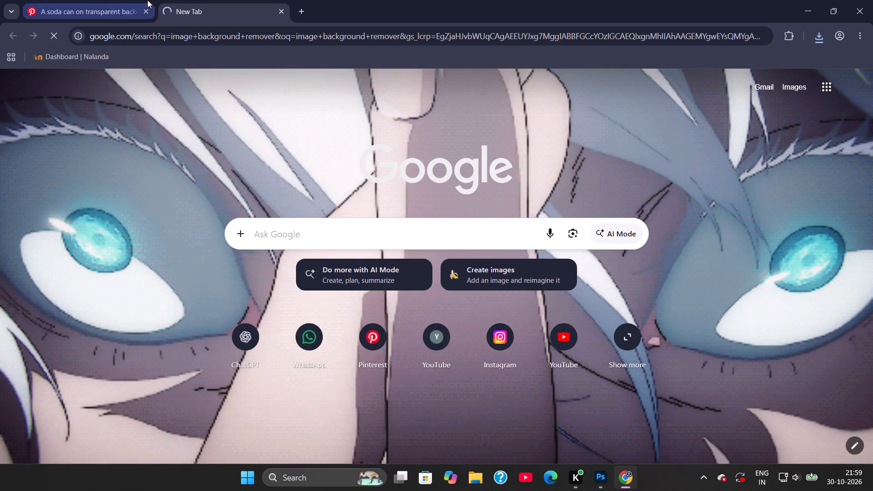
{"action": "left_click", "coordinate": [143, 13]}
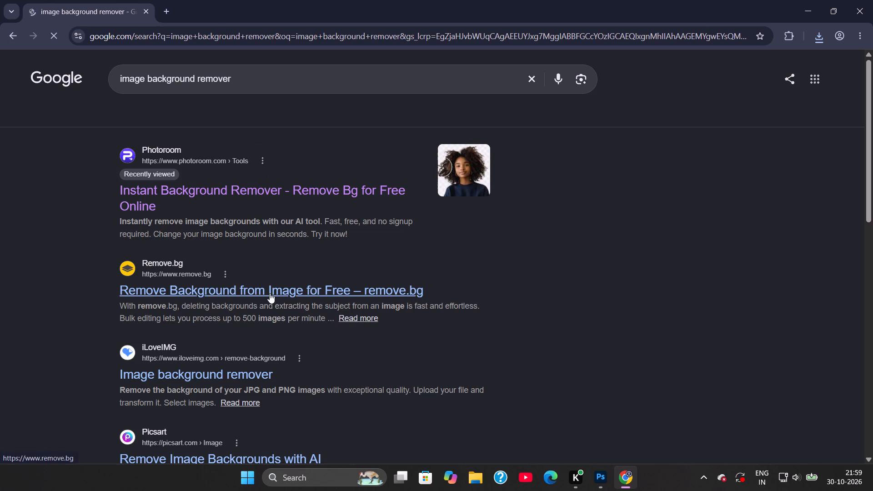
Open the remove.bg website from the search results.
{"action": "left_click", "coordinate": [270, 293]}
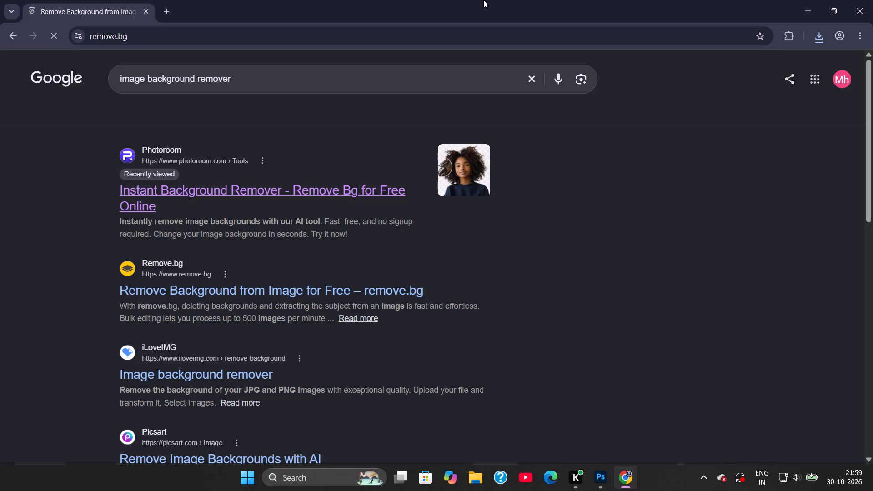
{"action": "left_click", "coordinate": [311, 290]}
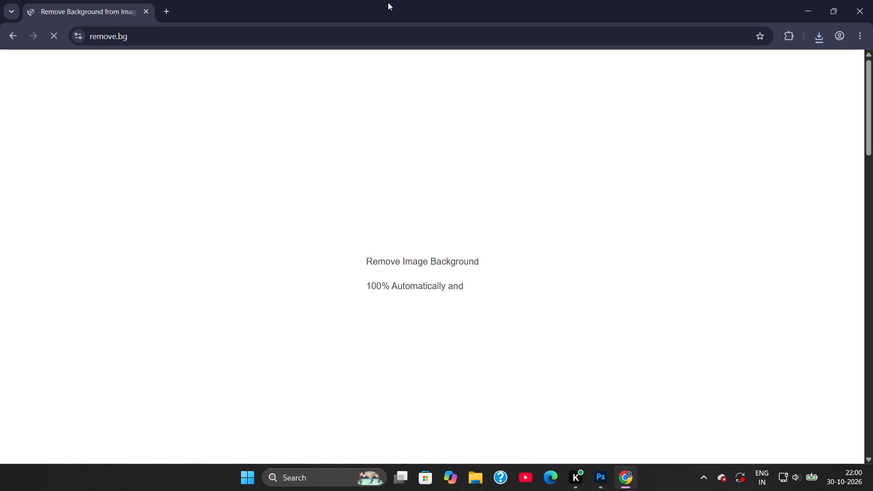
{"action": "right_click", "coordinate": [411, 0]}
{"action": "left_click", "coordinate": [345, 0]}
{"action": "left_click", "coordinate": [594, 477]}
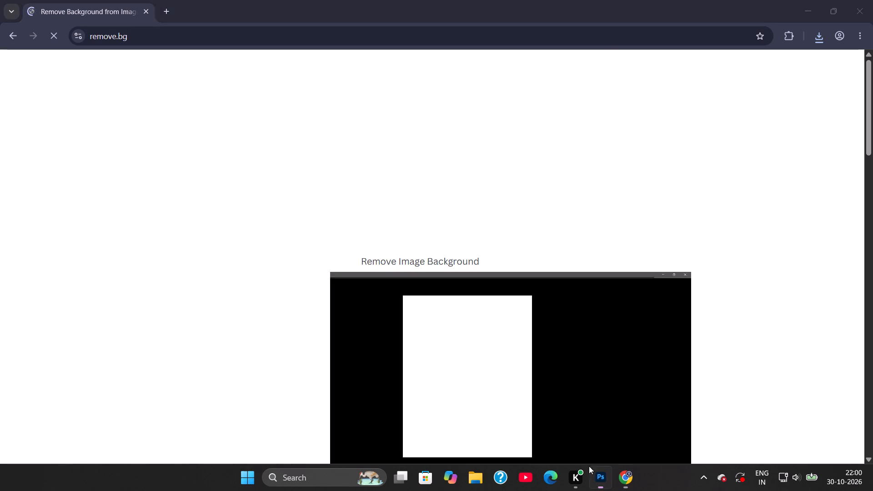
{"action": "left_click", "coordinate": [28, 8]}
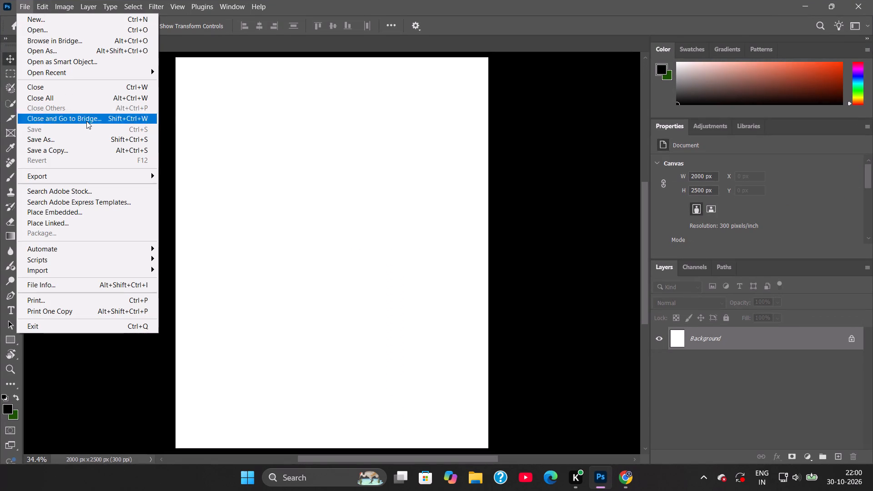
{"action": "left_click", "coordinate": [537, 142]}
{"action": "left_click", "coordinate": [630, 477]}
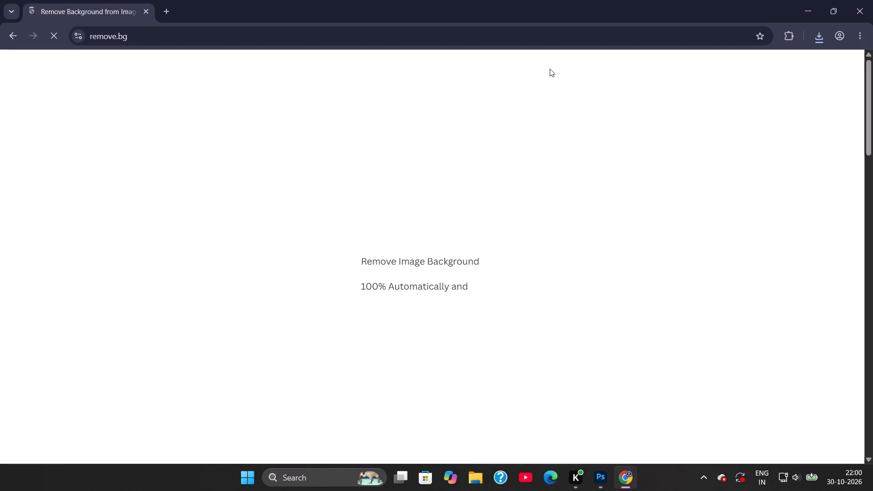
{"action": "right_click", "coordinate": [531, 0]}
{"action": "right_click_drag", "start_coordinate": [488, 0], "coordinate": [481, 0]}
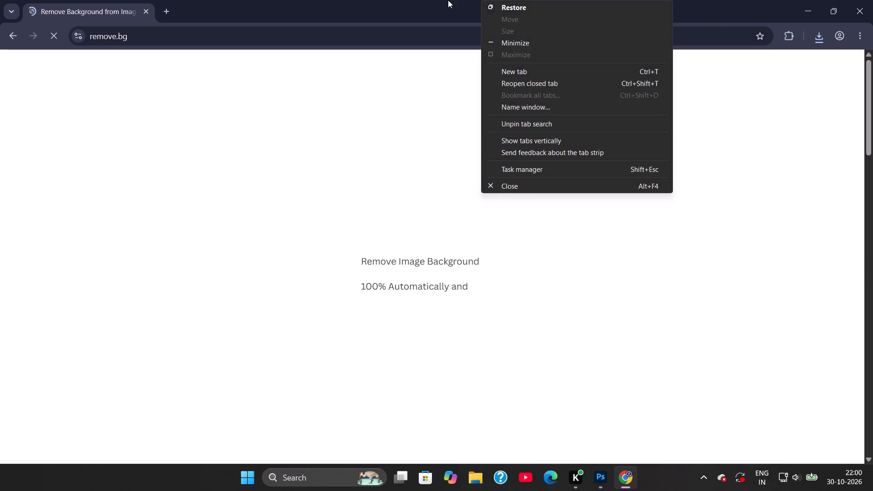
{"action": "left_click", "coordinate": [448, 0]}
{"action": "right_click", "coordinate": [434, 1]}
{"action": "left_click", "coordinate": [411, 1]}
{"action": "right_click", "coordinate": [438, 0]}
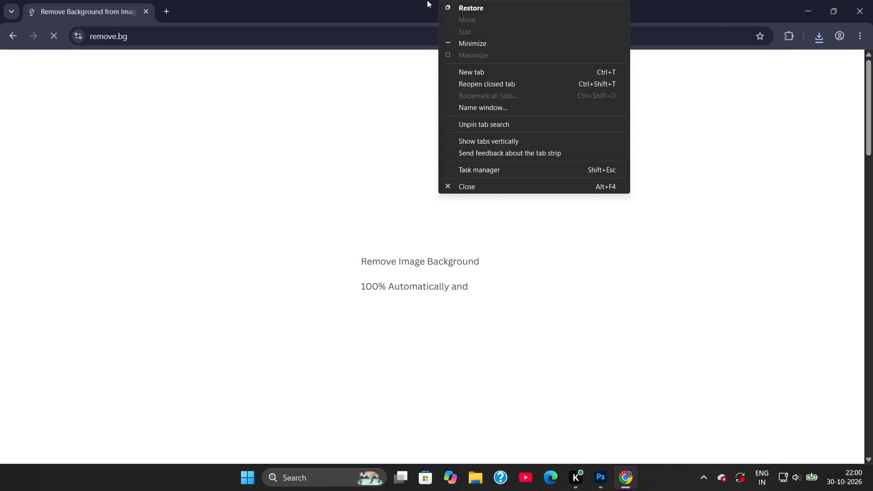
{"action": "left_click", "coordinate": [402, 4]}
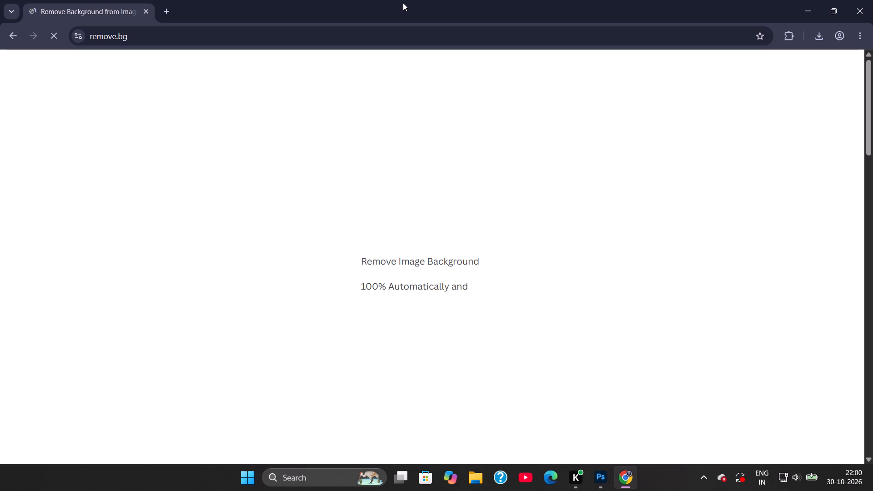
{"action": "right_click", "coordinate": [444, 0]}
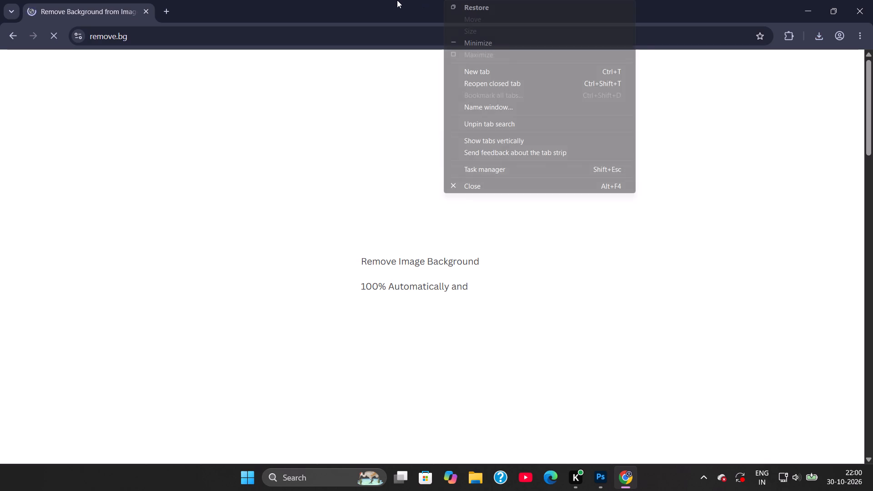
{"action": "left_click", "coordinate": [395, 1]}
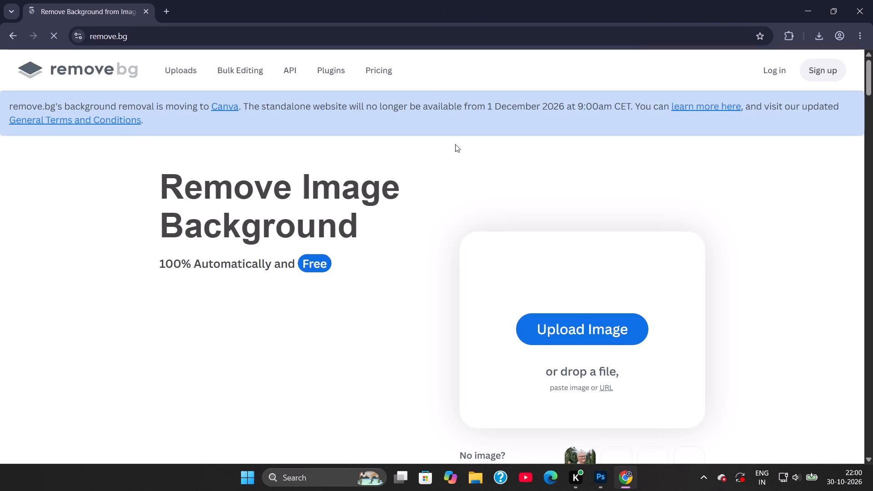
Upload "A soda can on transparent background.jpg" from Downloads to remove.bg for background removal.
{"action": "left_click", "coordinate": [573, 325]}
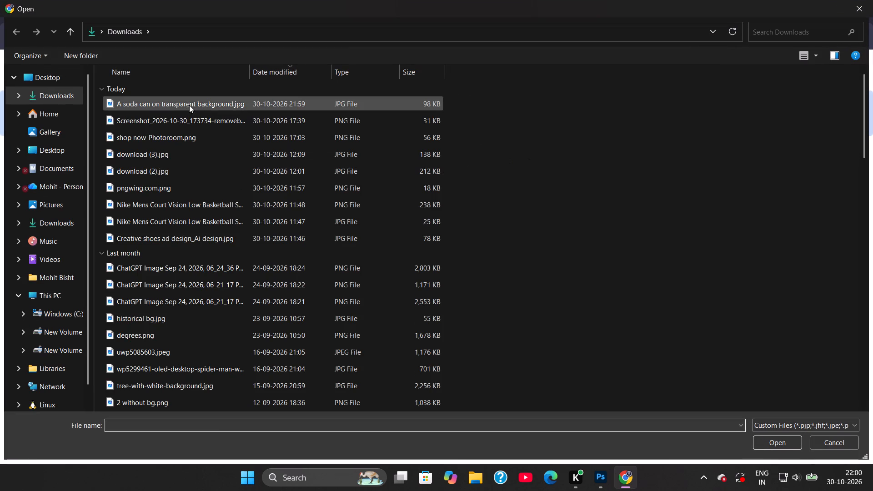
{"action": "double_click", "coordinate": [187, 102]}
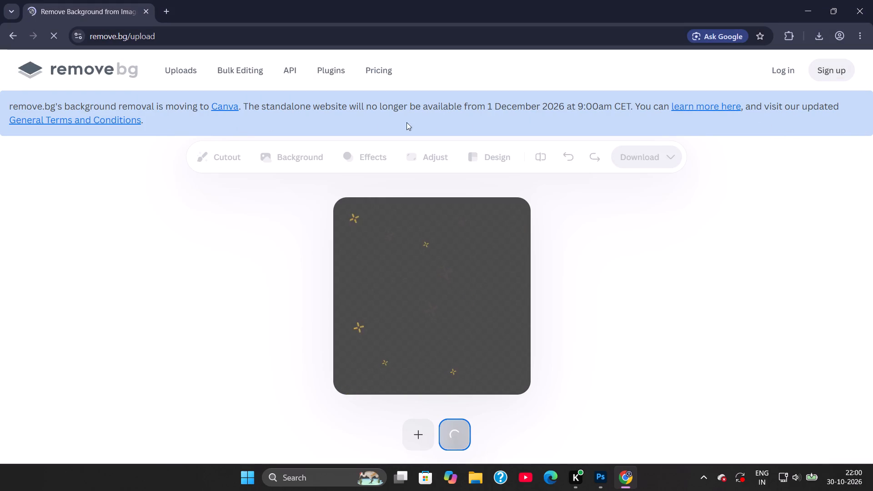
{"action": "right_click", "coordinate": [501, 0]}
{"action": "left_click", "coordinate": [417, 0]}
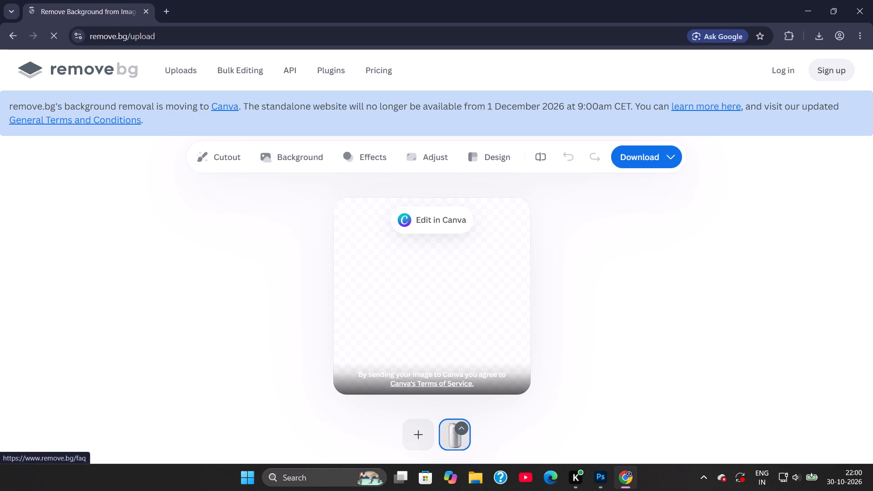
{"action": "left_click_drag", "start_coordinate": [739, 105], "coordinate": [700, 105]}
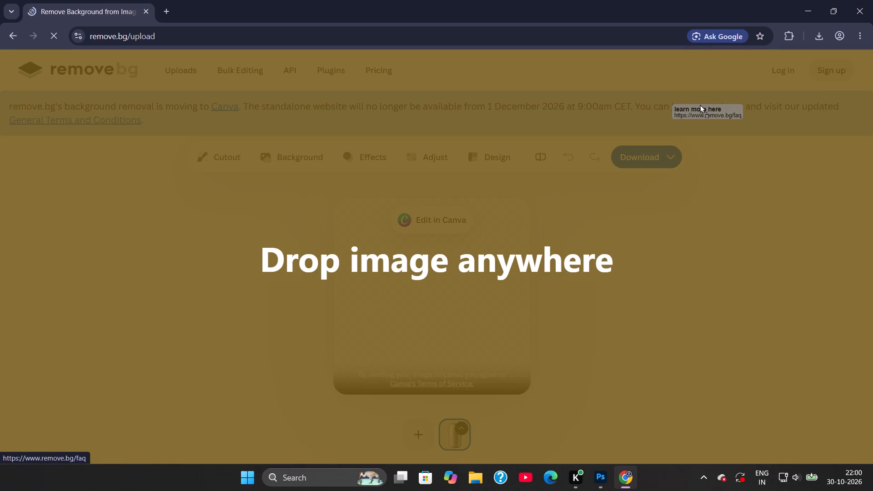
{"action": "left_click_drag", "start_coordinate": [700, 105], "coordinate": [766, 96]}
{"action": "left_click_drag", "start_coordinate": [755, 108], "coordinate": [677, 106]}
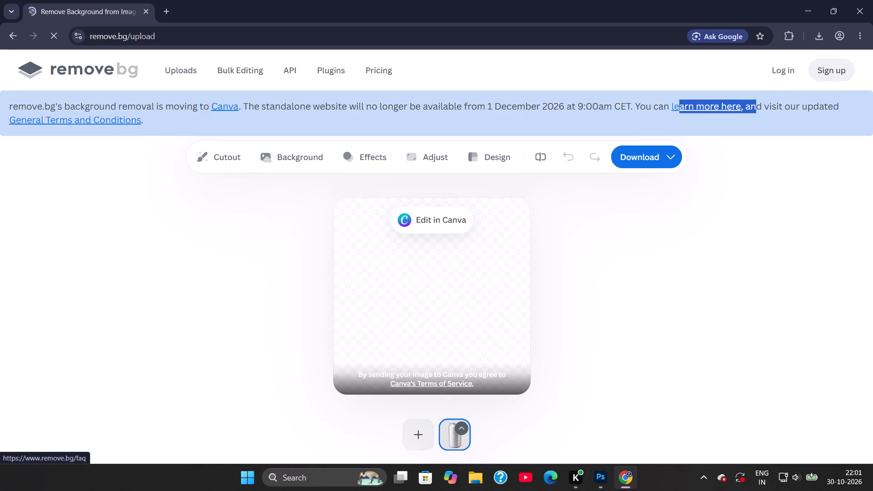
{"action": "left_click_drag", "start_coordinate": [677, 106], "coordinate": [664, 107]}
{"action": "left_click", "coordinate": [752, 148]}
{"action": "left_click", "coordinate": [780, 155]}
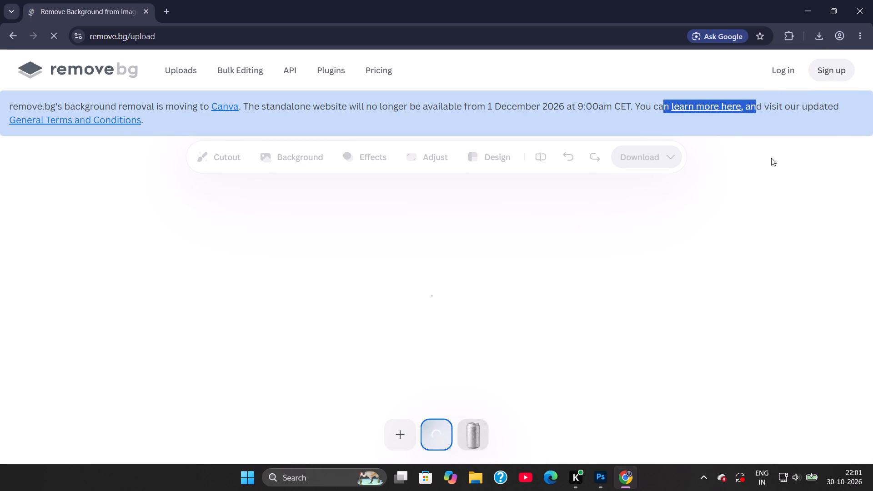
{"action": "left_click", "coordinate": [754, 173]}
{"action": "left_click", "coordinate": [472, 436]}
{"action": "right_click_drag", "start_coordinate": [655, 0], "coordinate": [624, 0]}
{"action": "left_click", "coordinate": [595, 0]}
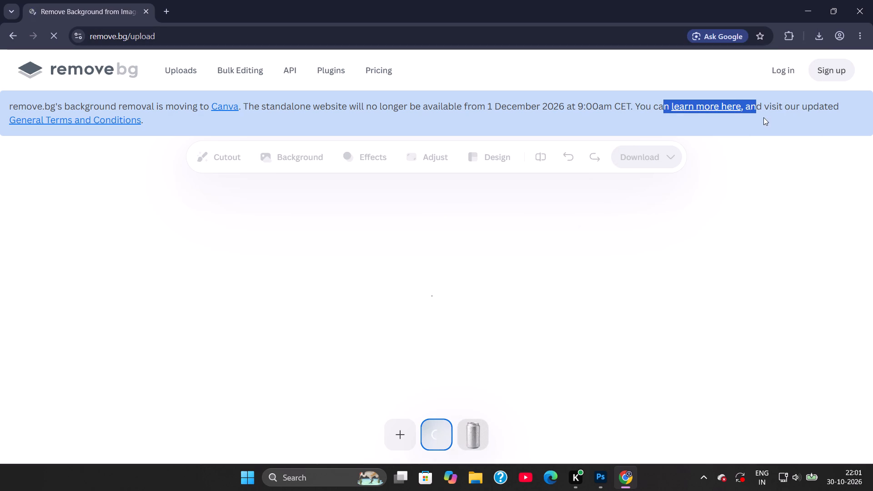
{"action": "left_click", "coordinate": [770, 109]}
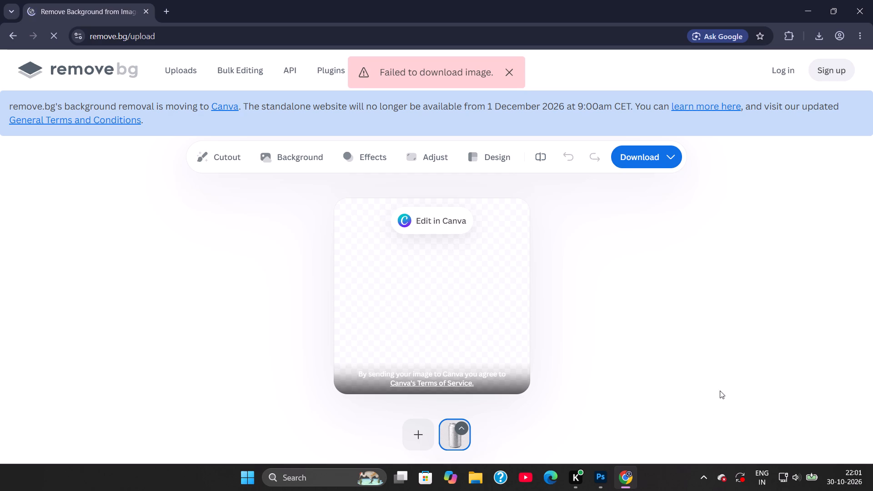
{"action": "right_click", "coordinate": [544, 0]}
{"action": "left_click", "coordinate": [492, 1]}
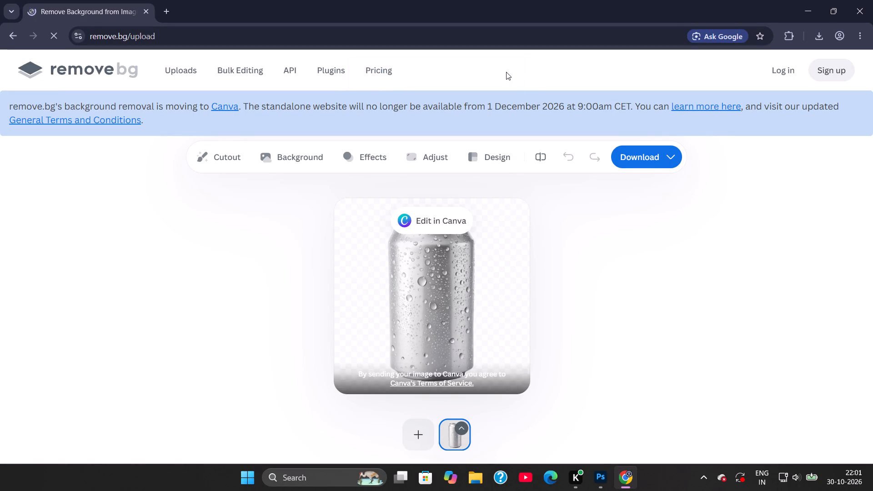
Download the free 500 x 500 preview of the background-removed soda can.
{"action": "left_click", "coordinate": [673, 154]}
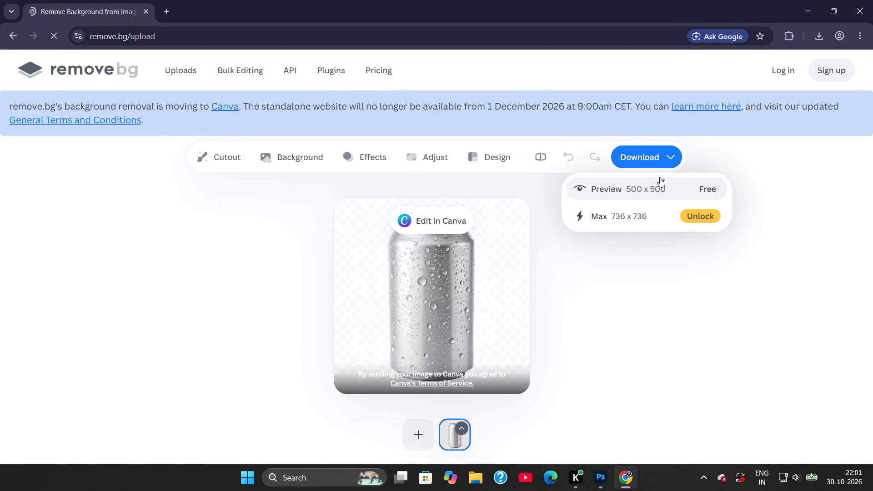
{"action": "left_click", "coordinate": [660, 178]}
Open the downloaded soda can PNG to check the cutout, and close the image viewer.
{"action": "left_click", "coordinate": [728, 65]}
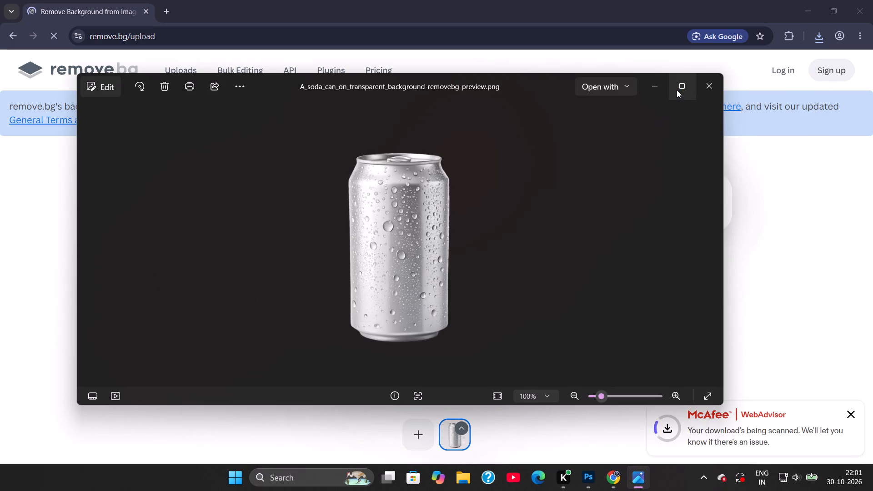
{"action": "left_click", "coordinate": [710, 85]}
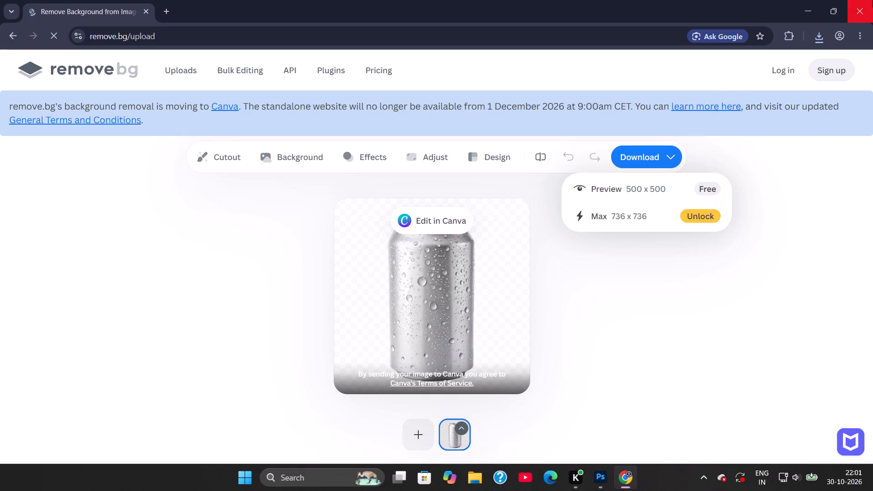
Close the browser and place A_soda_can_on_transparent_background-removebg-preview.png as a linked image in the Untitled-1 Photoshop document.
{"action": "left_click", "coordinate": [872, 0]}
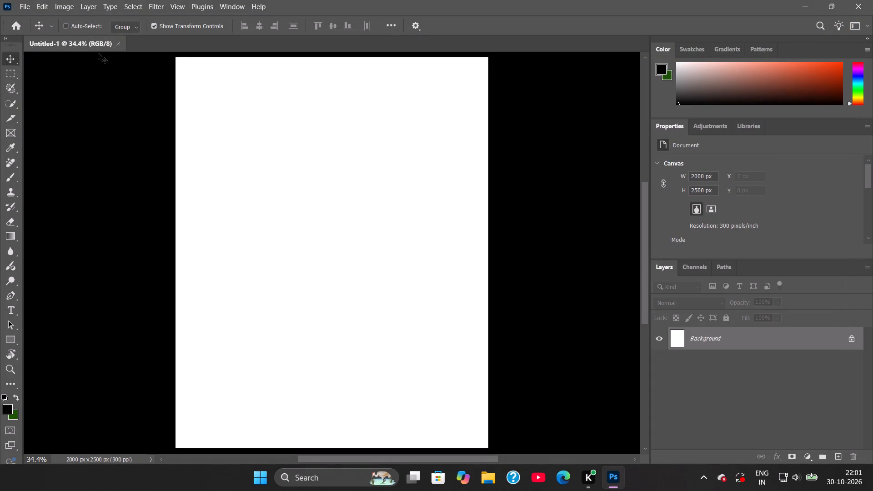
{"action": "left_click", "coordinate": [30, 5]}
{"action": "left_click", "coordinate": [54, 224]}
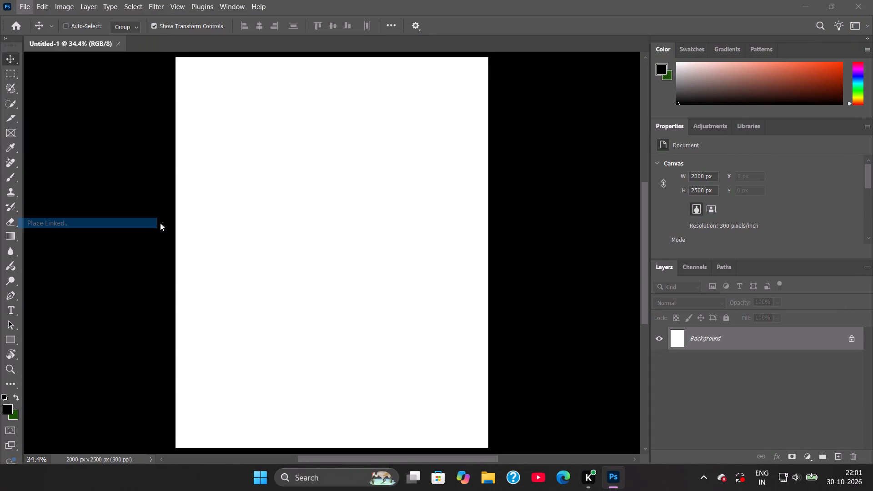
{"action": "double_click", "coordinate": [178, 107]}
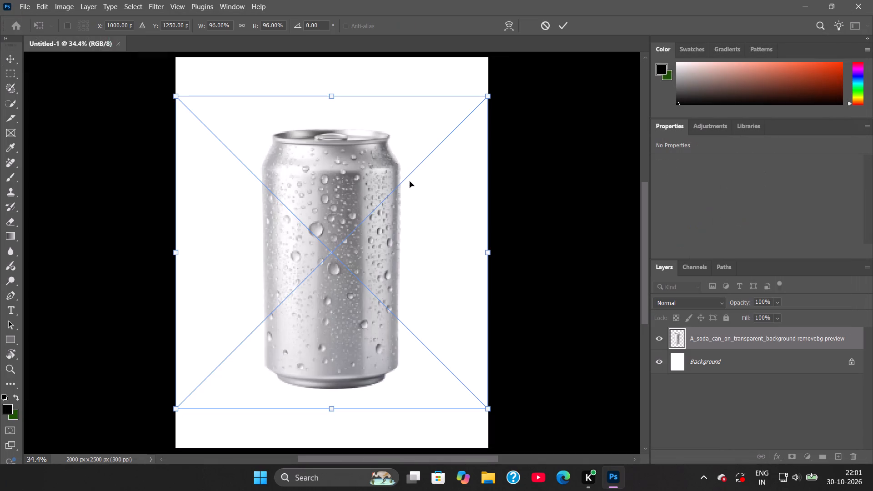
{"action": "left_click", "coordinate": [558, 26]}
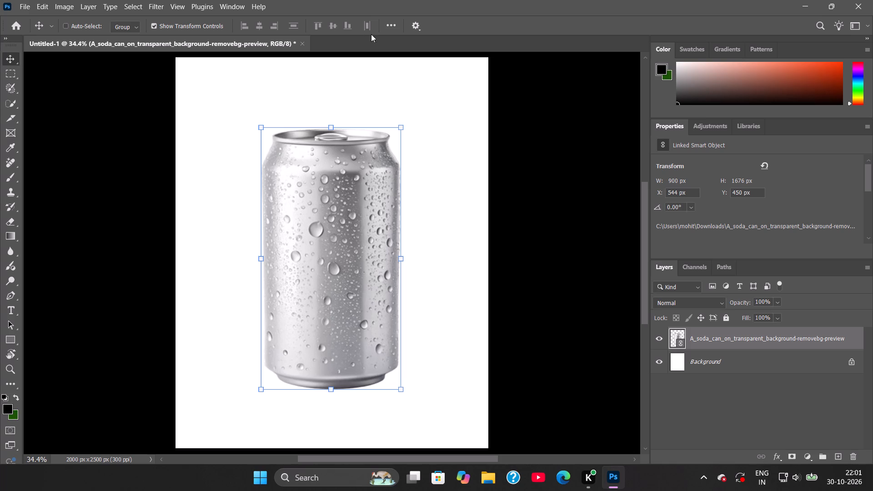
Rename the placed soda can layer as "can" and deselect it.
{"action": "double_click", "coordinate": [728, 336]}
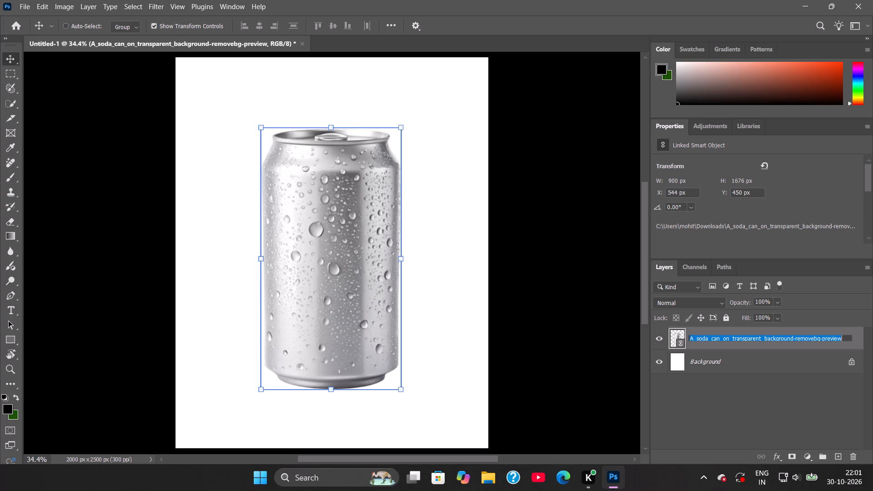
{"action": "type", "text": "can"}
{"action": "key", "text": "Return"}
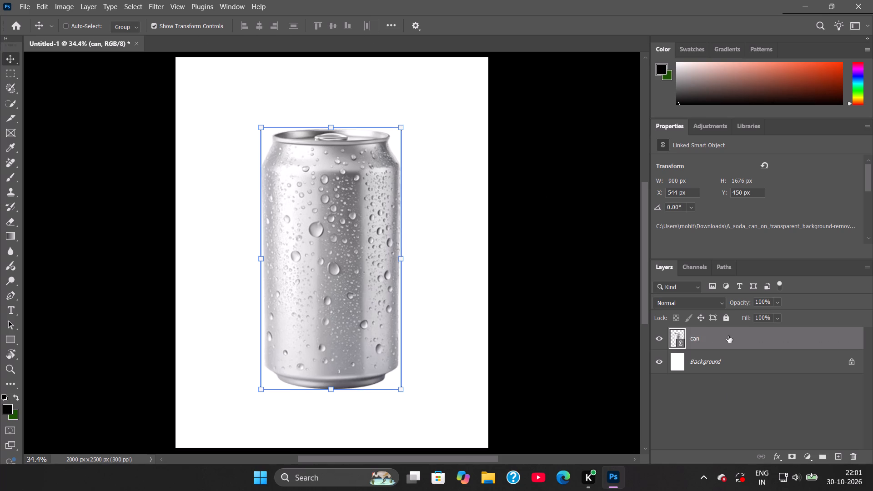
{"action": "left_click", "coordinate": [729, 396]}
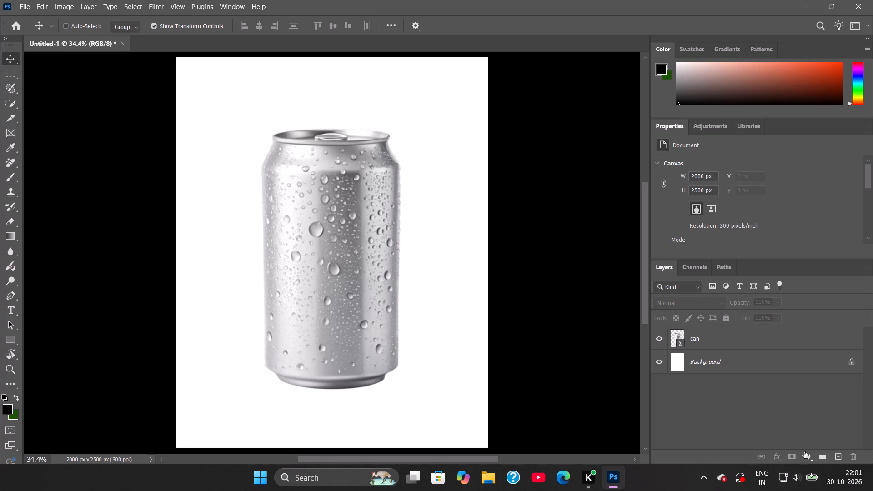
Draw a rectangle of about 1202 x 1874 px over the whole can, with fill colour #fff600 and no stroke.
{"action": "left_click", "coordinate": [15, 341]}
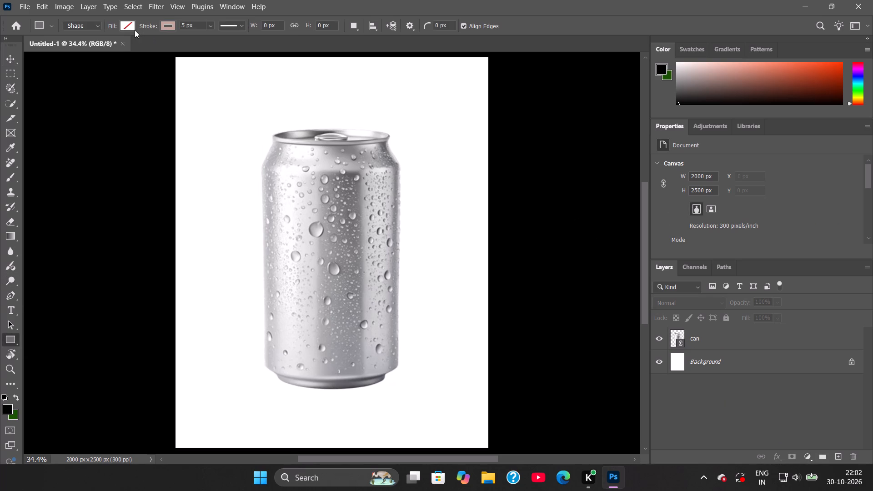
{"action": "left_click", "coordinate": [152, 24]}
{"action": "left_click", "coordinate": [141, 23]}
{"action": "left_click", "coordinate": [163, 23]}
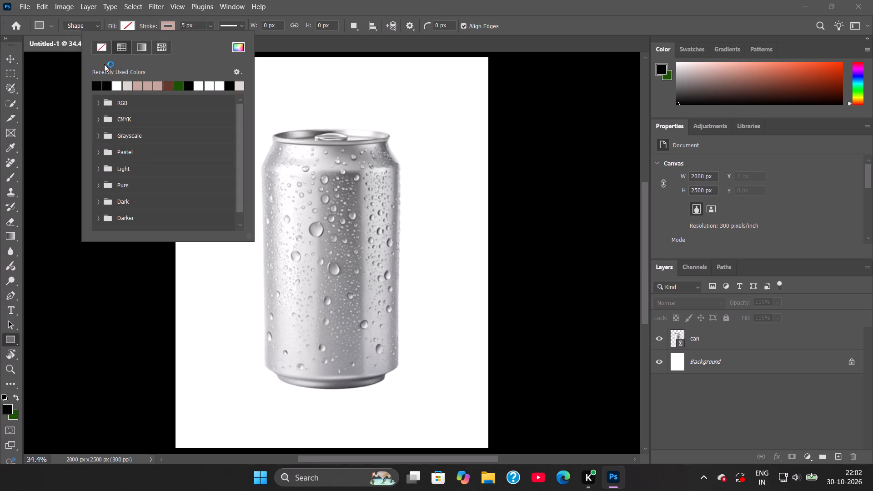
{"action": "left_click", "coordinate": [100, 50]}
{"action": "left_click", "coordinate": [128, 26]}
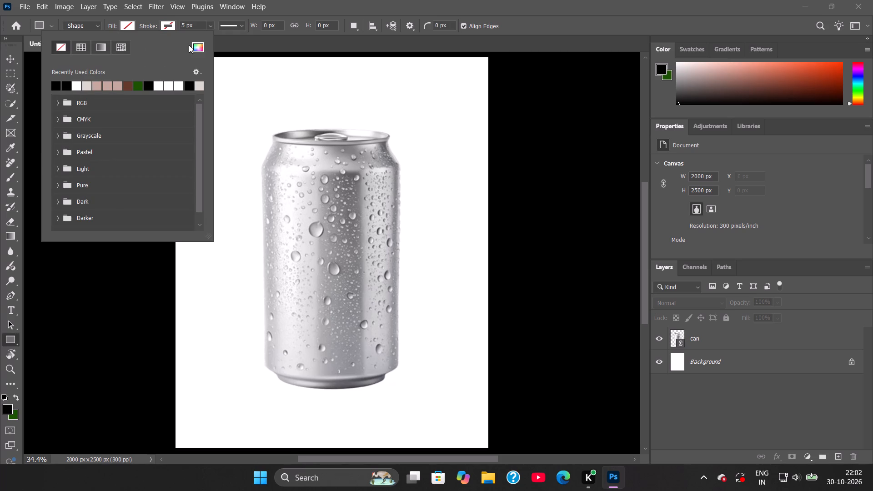
{"action": "left_click", "coordinate": [195, 49]}
{"action": "left_click_drag", "start_coordinate": [625, 181], "coordinate": [640, 160]}
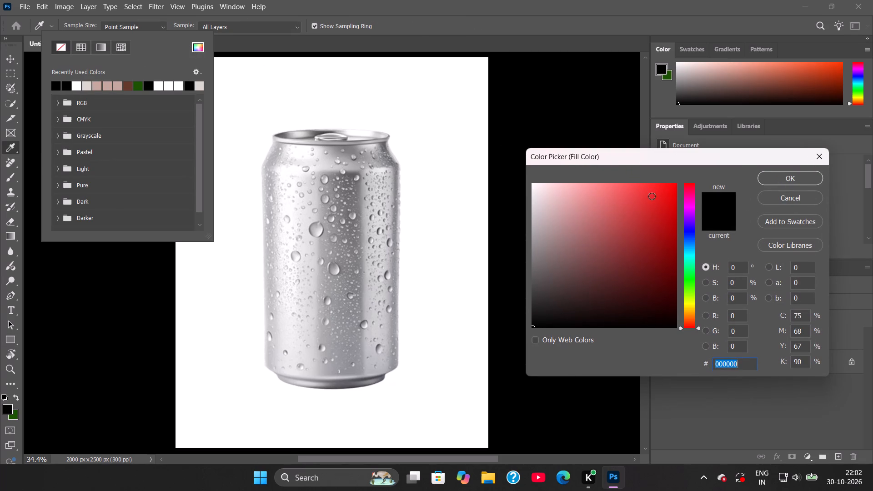
{"action": "left_click_drag", "start_coordinate": [652, 196], "coordinate": [655, 187]}
{"action": "left_click", "coordinate": [686, 304]}
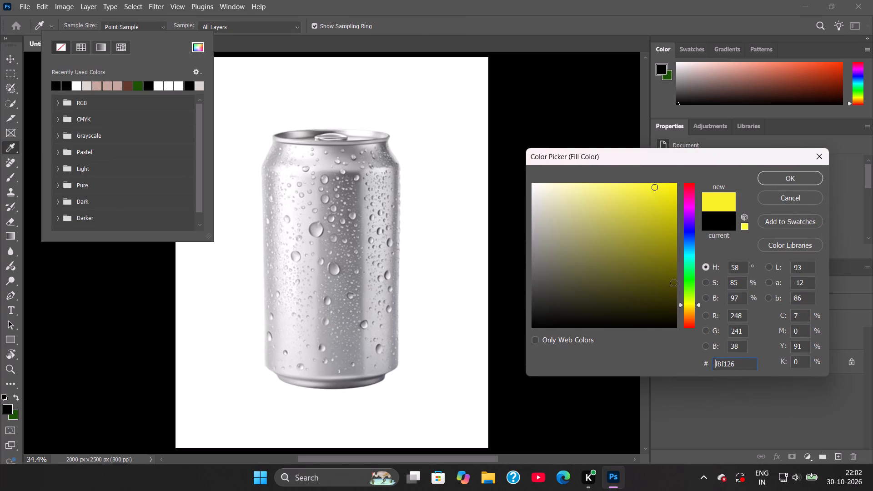
{"action": "left_click_drag", "start_coordinate": [637, 226], "coordinate": [695, 135]}
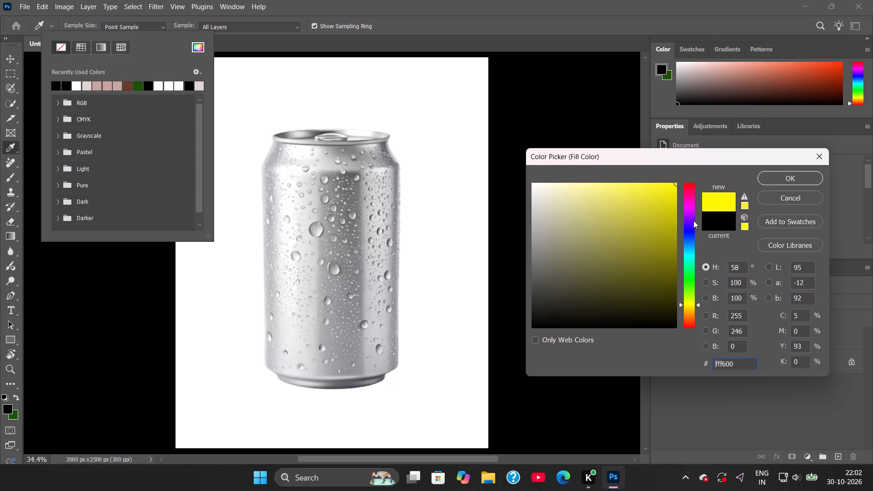
{"action": "left_click", "coordinate": [788, 177]}
{"action": "left_click", "coordinate": [313, 14]}
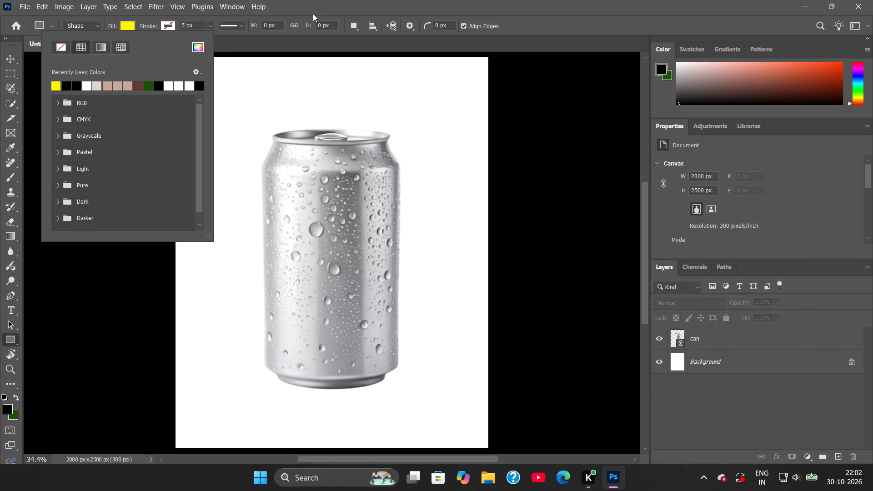
{"action": "left_click_drag", "start_coordinate": [235, 110], "coordinate": [308, 214]}
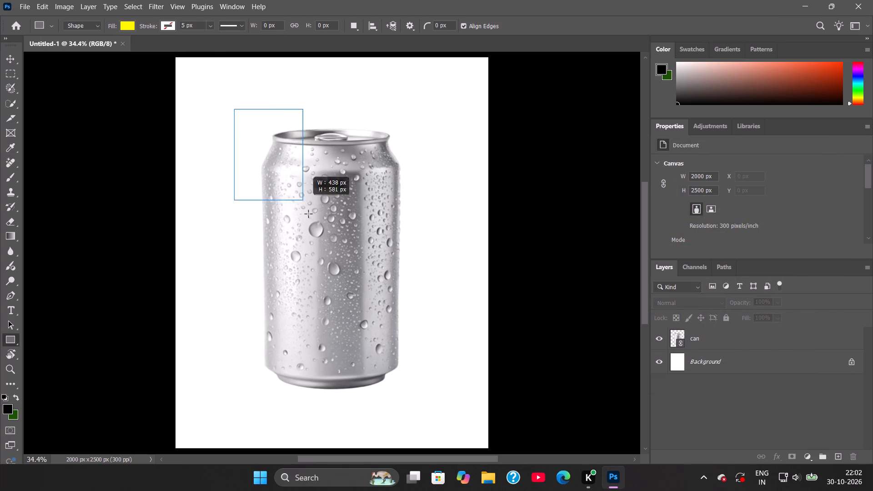
{"action": "left_click_drag", "start_coordinate": [308, 214], "coordinate": [422, 402]}
Centre the can layer horizontally and vertically on the Background layer.
{"action": "left_click", "coordinate": [11, 60]}
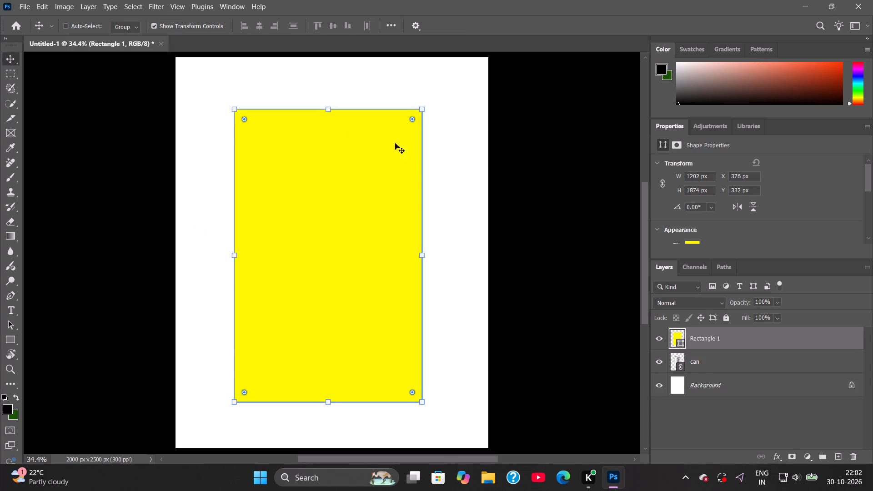
{"action": "left_click", "coordinate": [713, 366]}
{"action": "left_click", "coordinate": [714, 386], "text": "ctrl"}
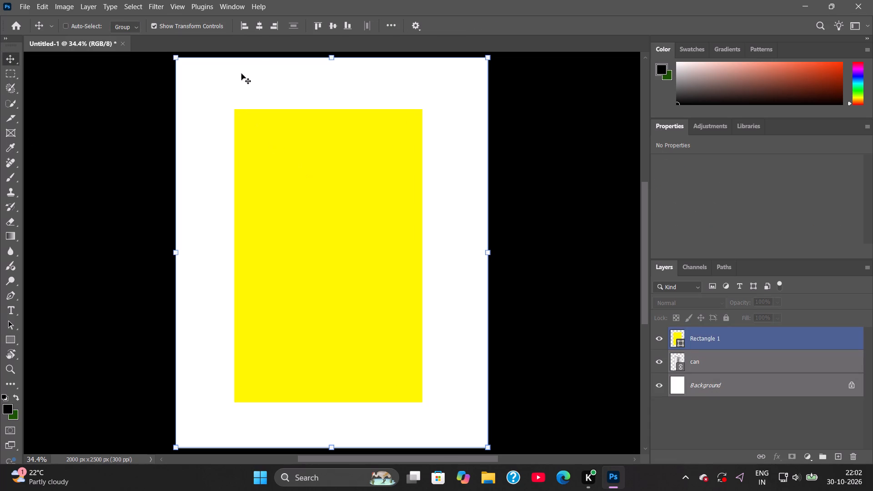
{"action": "left_click", "coordinate": [260, 28]}
{"action": "left_click", "coordinate": [336, 29]}
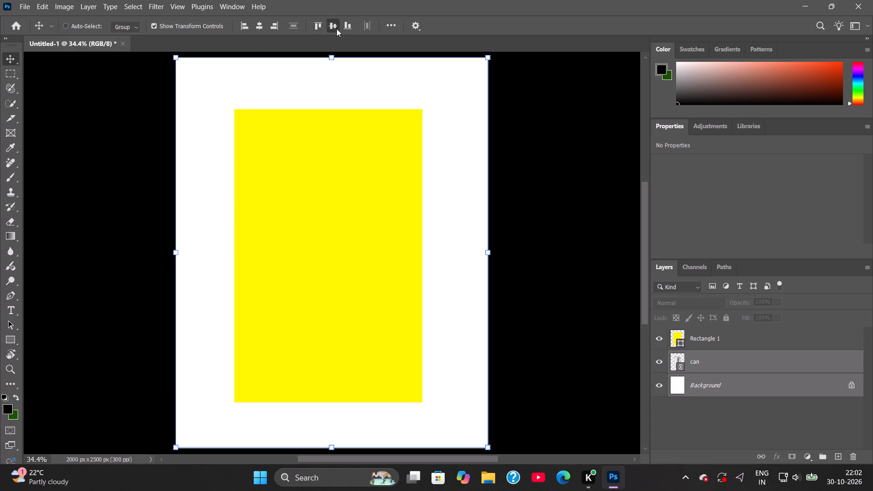
Centre the yellow rectangle horizontally and vertically on the Background layer.
{"action": "left_click", "coordinate": [725, 341]}
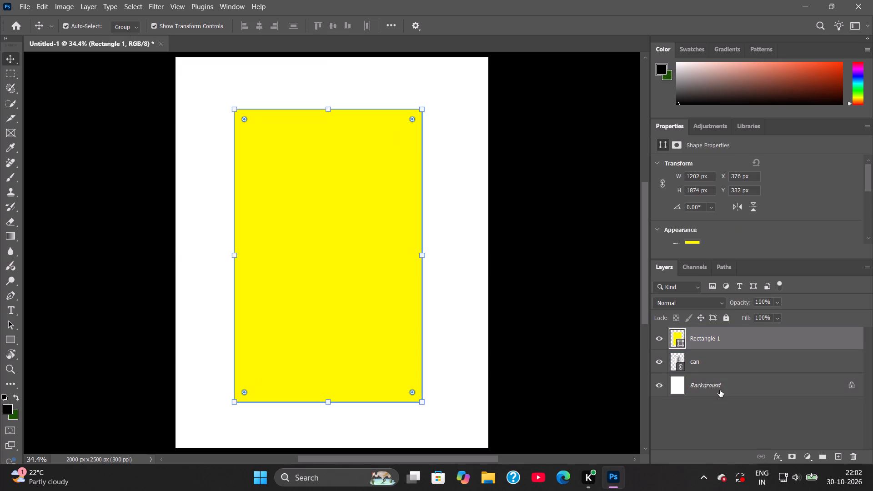
{"action": "left_click", "coordinate": [720, 388], "text": "ctrl"}
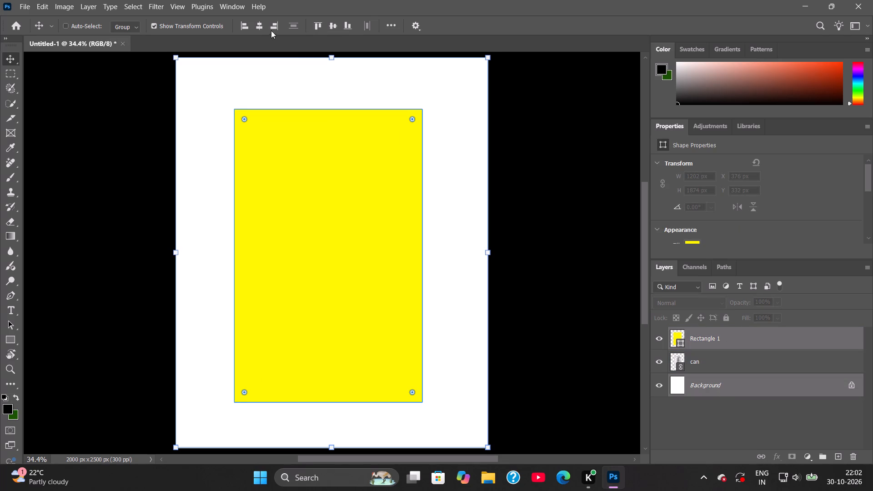
{"action": "left_click", "coordinate": [259, 27]}
{"action": "left_click", "coordinate": [339, 27]}
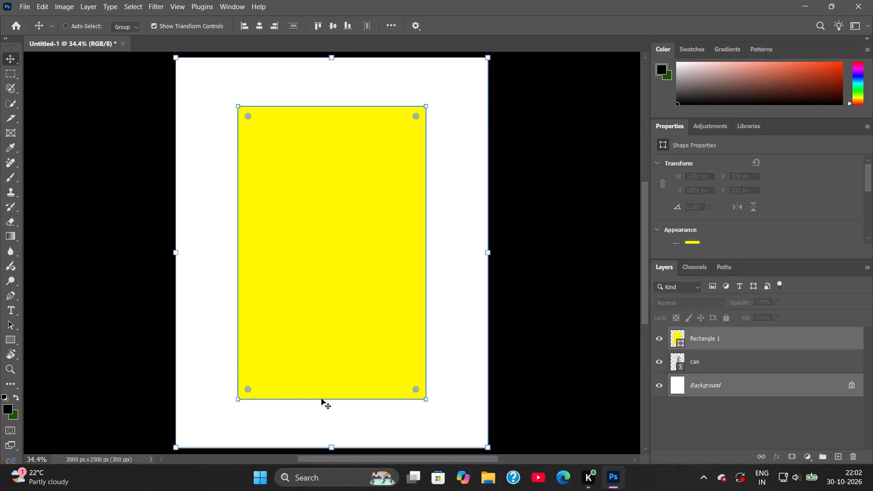
Reduce the yellow rectangle layer's Fill to 39%, leaving its size and position as they are.
{"action": "left_click", "coordinate": [734, 337]}
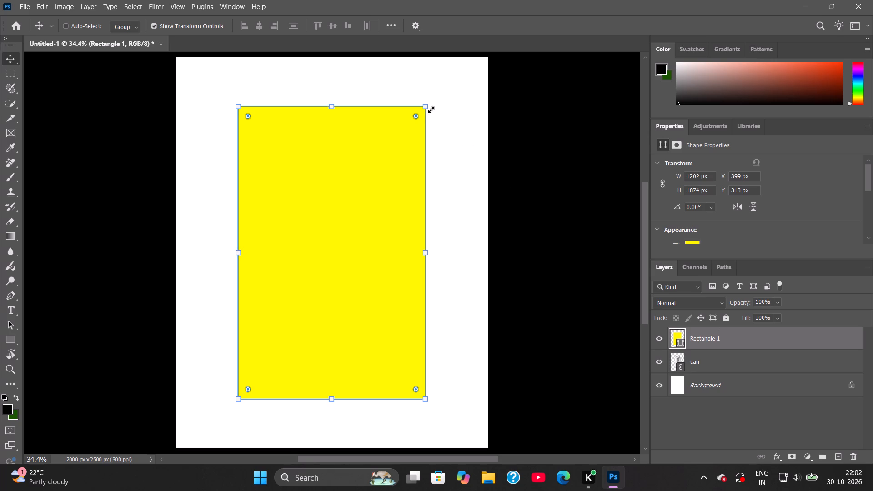
{"action": "left_click", "coordinate": [427, 105]}
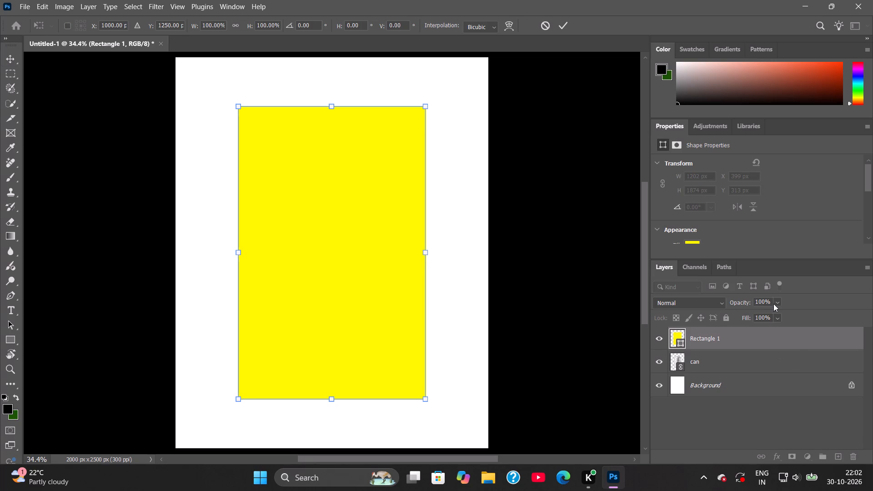
{"action": "left_click", "coordinate": [777, 317]}
{"action": "left_click", "coordinate": [758, 332]}
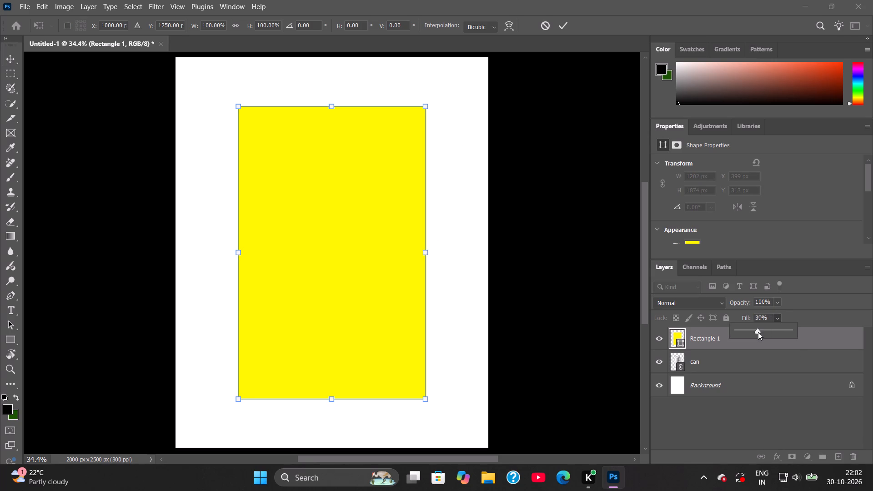
{"action": "left_click", "coordinate": [565, 27]}
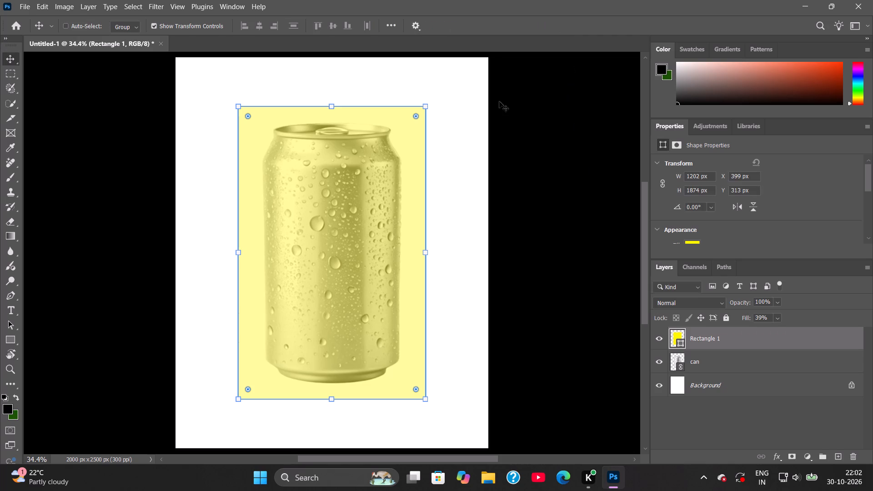
Raise the yellow rectangle layer's Fill to 100%, keeping its size and position, and deselect the layer.
{"action": "left_click", "coordinate": [427, 252]}
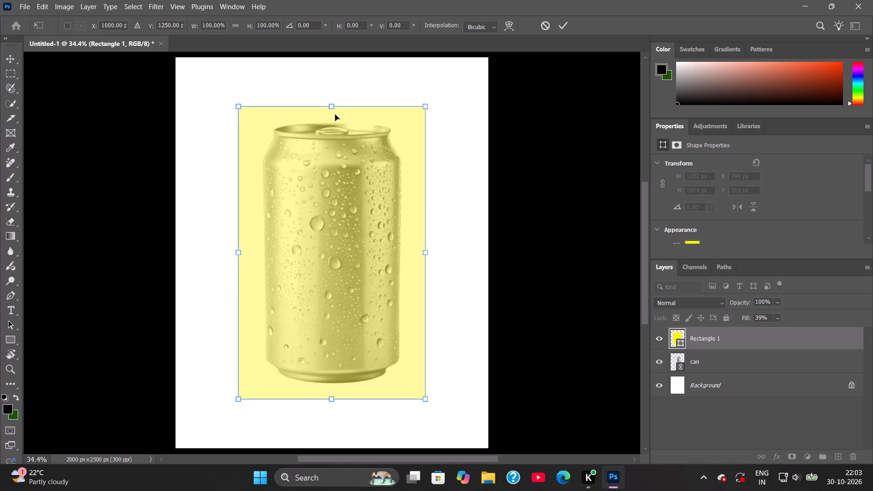
{"action": "left_click", "coordinate": [778, 317]}
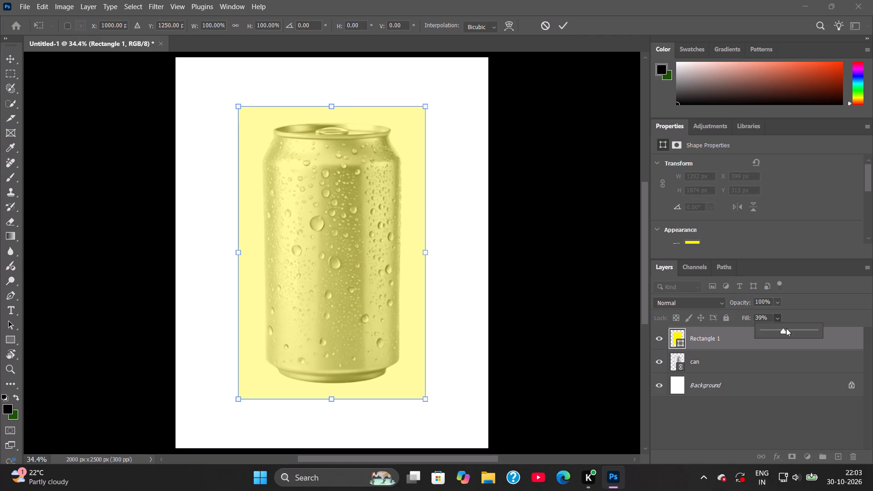
{"action": "left_click_drag", "start_coordinate": [786, 328], "coordinate": [872, 330]}
{"action": "left_click", "coordinate": [559, 30]}
{"action": "left_click", "coordinate": [742, 426]}
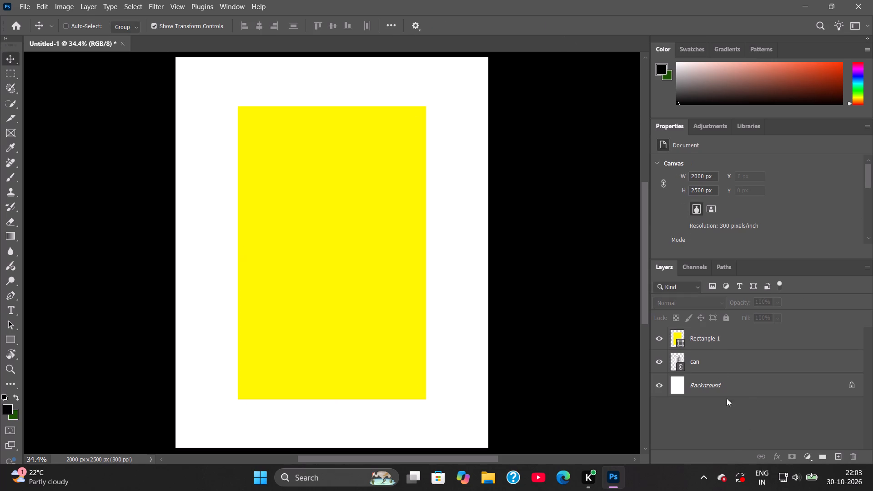
Convert the yellow Rectangle 1 layer to a Smart Object.
{"action": "left_click", "coordinate": [718, 341]}
{"action": "right_click", "coordinate": [718, 341]}
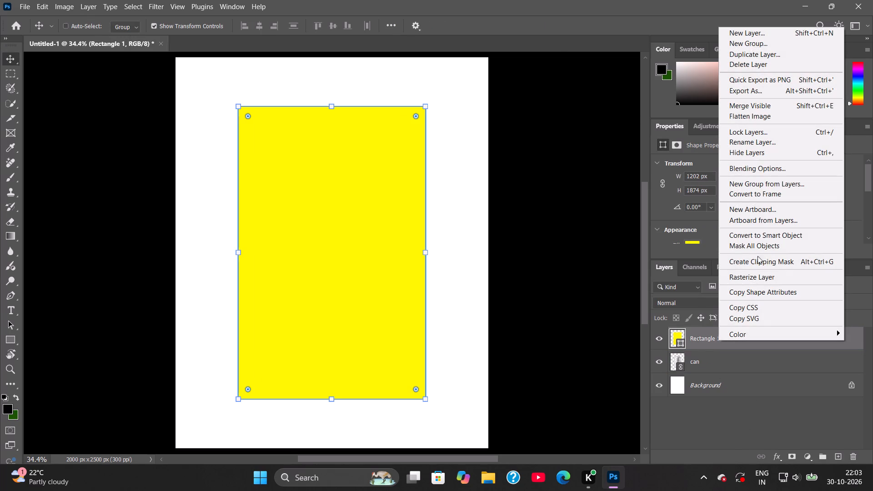
{"action": "left_click", "coordinate": [761, 233]}
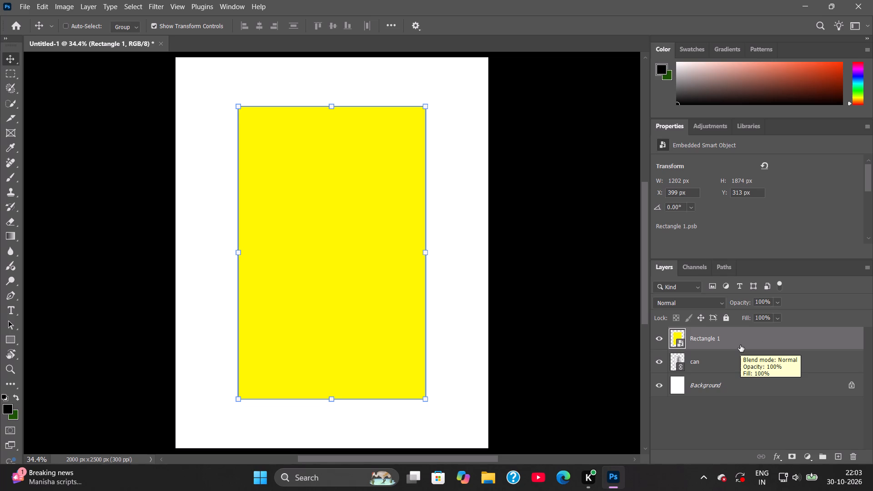
Lower the opacity of the yellow rectangle's Smart Object layer to 55% so it can be fitted over the can.
{"action": "left_click", "coordinate": [727, 342]}
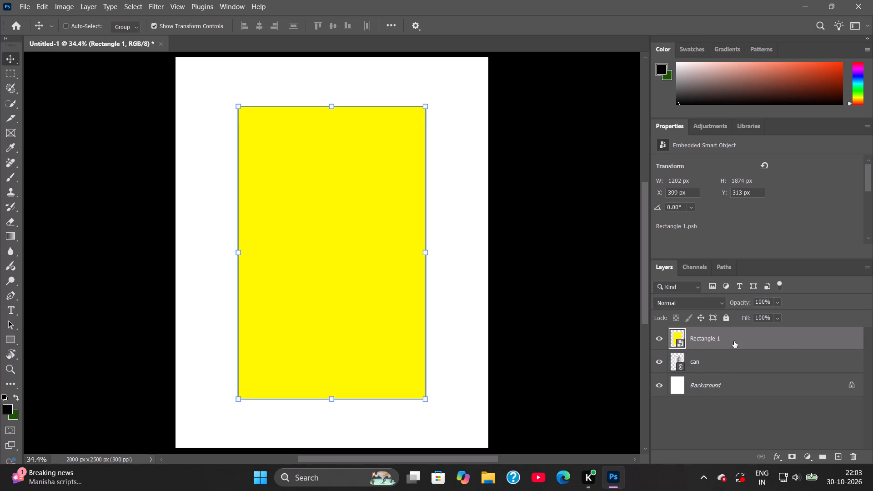
{"action": "left_click", "coordinate": [777, 302]}
{"action": "left_click", "coordinate": [772, 312]}
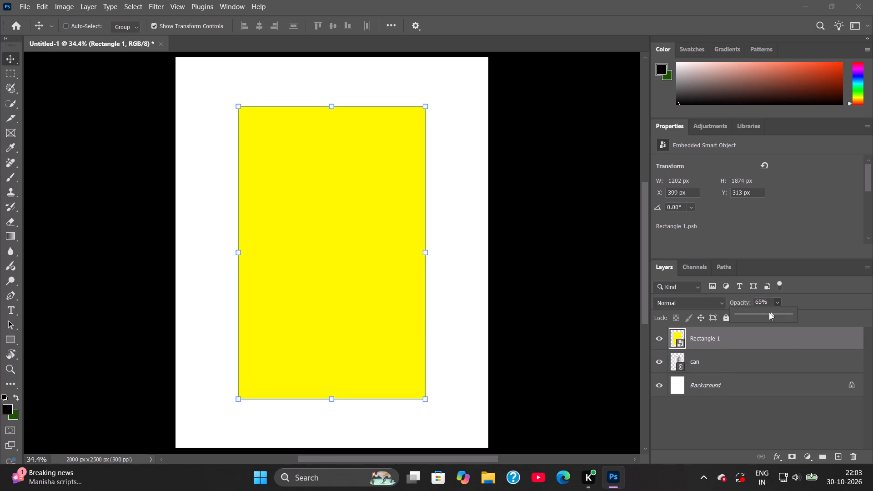
{"action": "left_click", "coordinate": [767, 313]}
{"action": "left_click", "coordinate": [708, 342]}
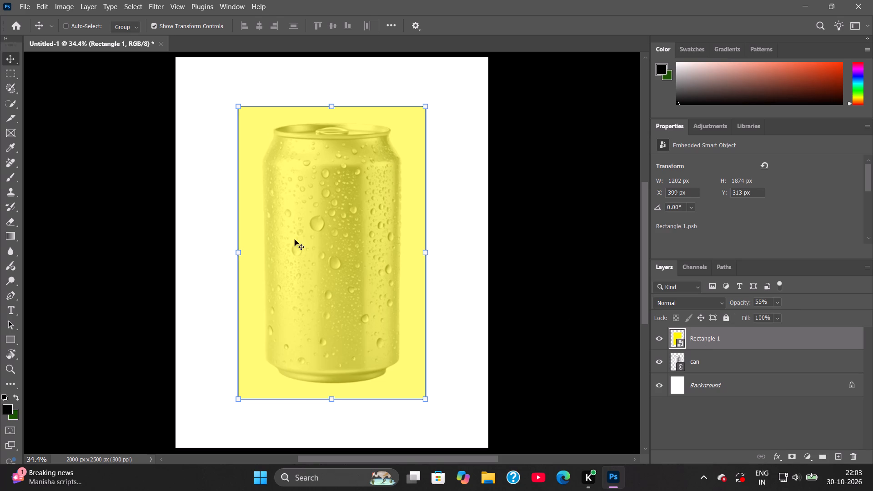
{"action": "left_click", "coordinate": [340, 240]}
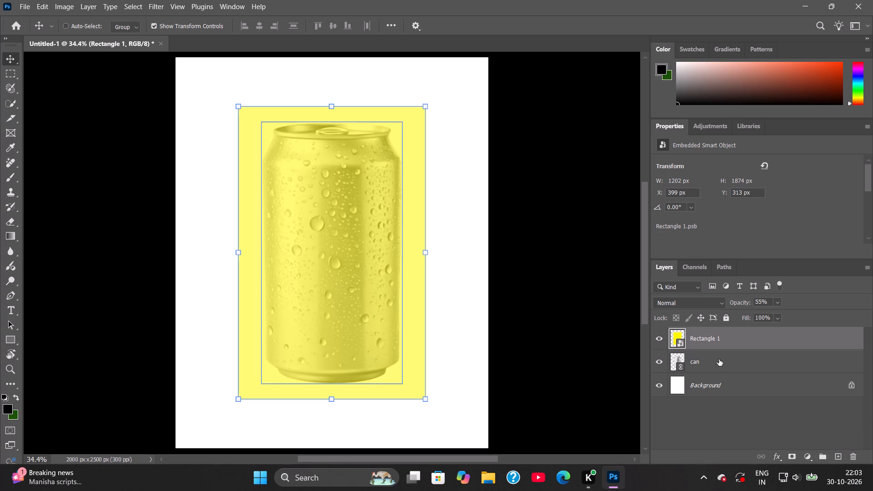
Warp the yellow rectangle, pulling its two bottom corners in and up to the can's lower side edges, just above the base taper.
{"action": "left_click", "coordinate": [718, 341]}
{"action": "left_click", "coordinate": [332, 400]}
{"action": "right_click", "coordinate": [332, 400]}
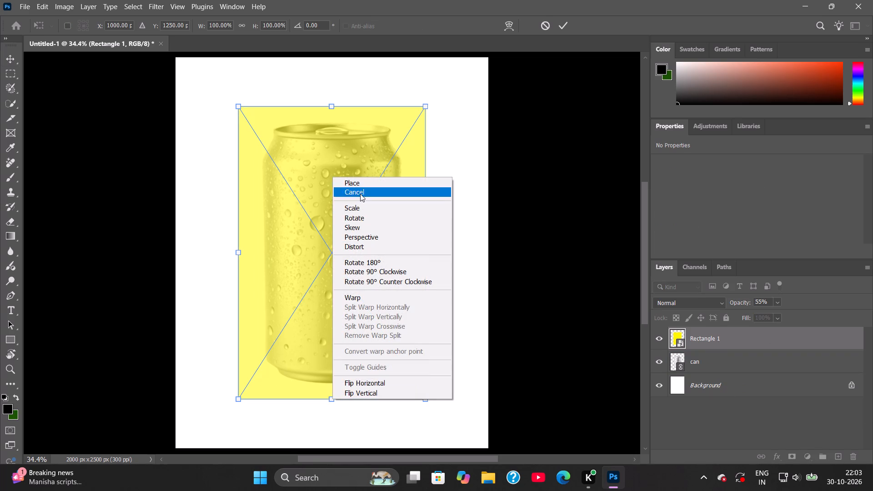
{"action": "left_click", "coordinate": [362, 294]}
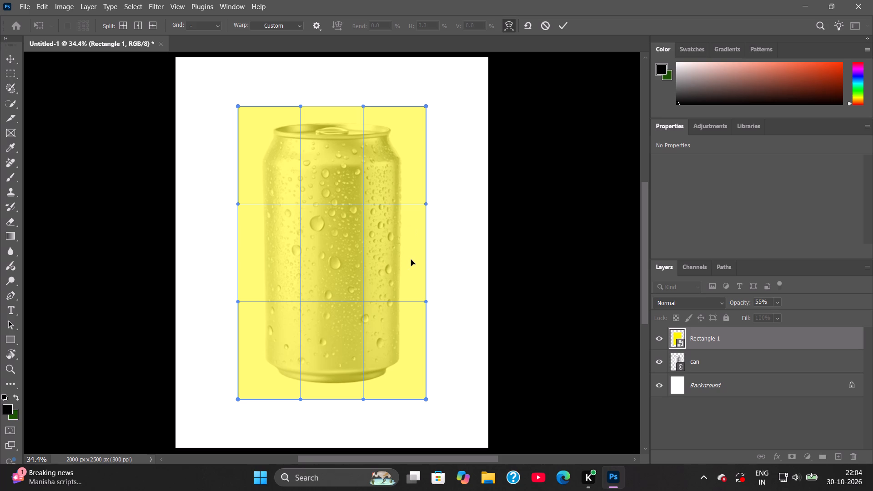
{"action": "scroll", "coordinate": [367, 324], "scroll_direction": "up", "scroll_amount": 8, "text": "alt"}
{"action": "key", "text": "space"}
{"action": "key", "text": "space"}
{"action": "key", "text": "space"}
{"action": "key", "text": "space"}
{"action": "key", "text": "space"}
{"action": "key", "text": "space"}
{"action": "key", "text": "space"}
{"action": "key", "text": "space"}
{"action": "key", "text": "space"}
{"action": "key", "text": "space"}
{"action": "key", "text": "space"}
{"action": "key", "text": "space"}
{"action": "key", "text": "space"}
{"action": "key", "text": "space"}
{"action": "key", "text": "space"}
{"action": "key", "text": "space"}
{"action": "key", "text": "space"}
{"action": "key", "text": "space"}
{"action": "key", "text": "space"}
{"action": "key", "text": "space"}
{"action": "left_click_drag", "start_coordinate": [341, 366], "coordinate": [363, 323]}
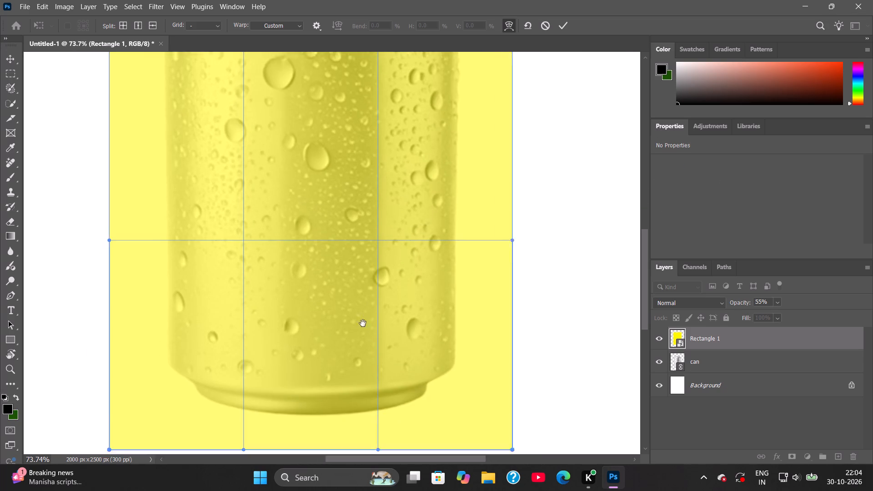
{"action": "left_click_drag", "start_coordinate": [363, 323], "coordinate": [412, 165]}
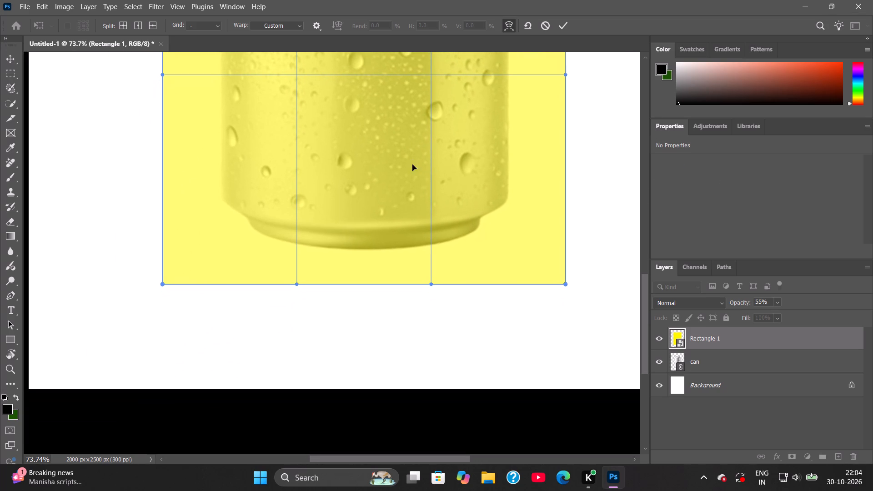
{"action": "key", "text": "space"}
{"action": "key", "text": "space"}
{"action": "key", "text": "space"}
{"action": "key", "text": "space"}
{"action": "key", "text": "space"}
{"action": "key", "text": "space"}
{"action": "key", "text": "space"}
{"action": "key", "text": "space"}
{"action": "left_click_drag", "start_coordinate": [376, 225], "coordinate": [374, 249]}
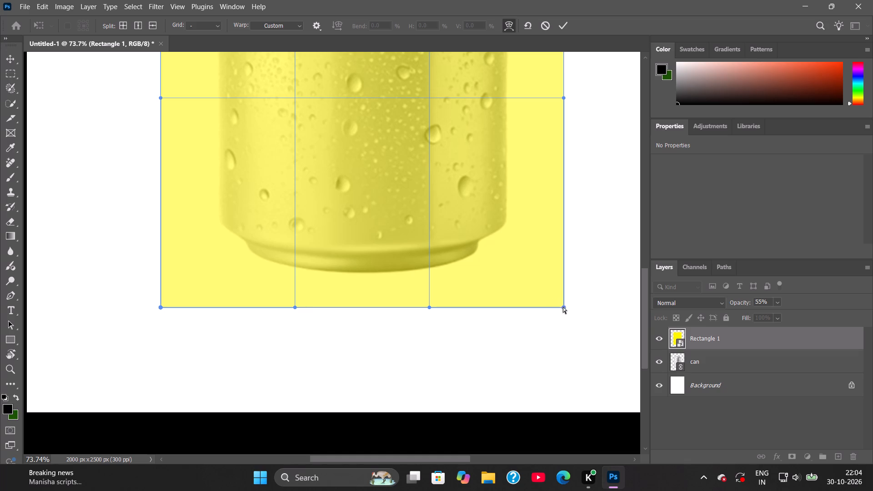
{"action": "left_click_drag", "start_coordinate": [565, 308], "coordinate": [507, 237]}
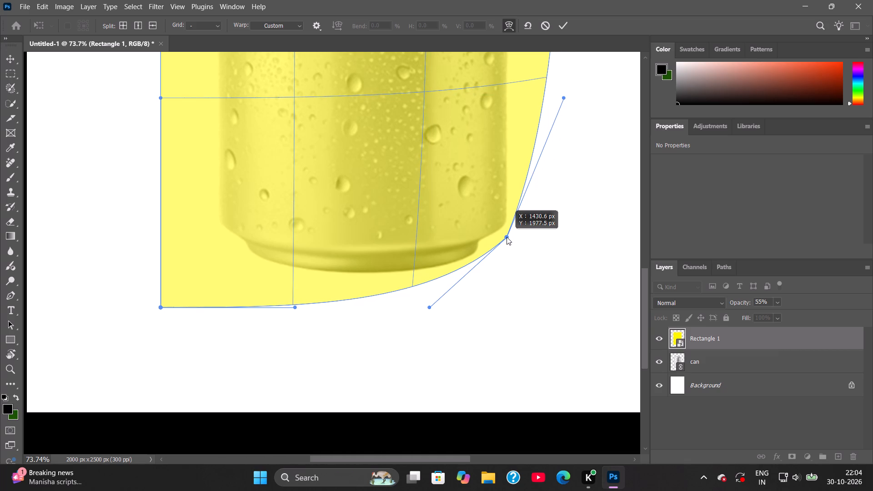
{"action": "left_click_drag", "start_coordinate": [507, 237], "coordinate": [507, 231]}
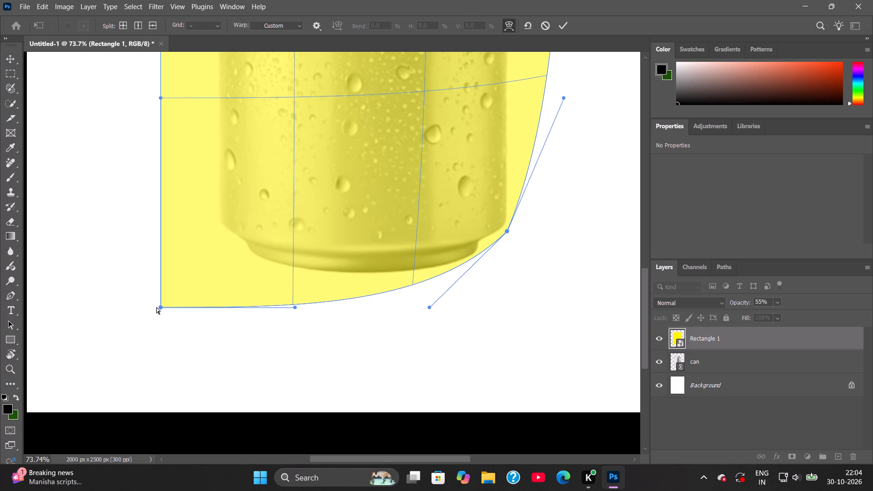
{"action": "left_click_drag", "start_coordinate": [161, 308], "coordinate": [210, 234]}
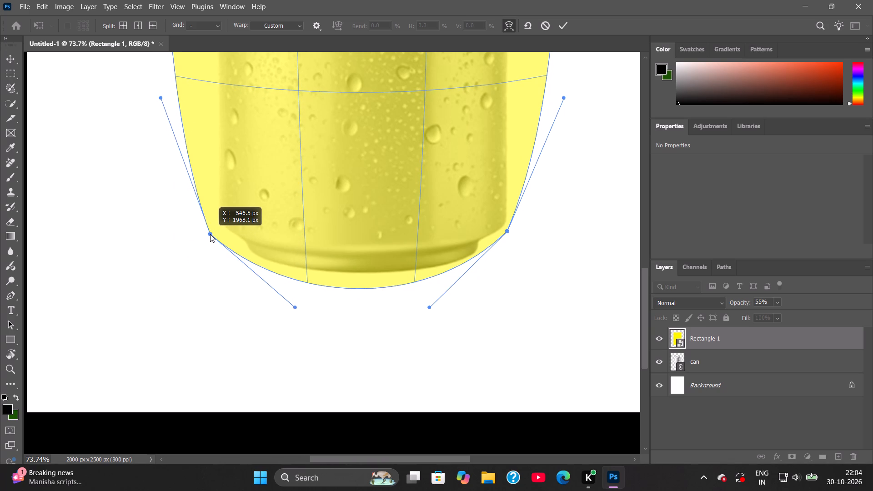
{"action": "left_click_drag", "start_coordinate": [210, 234], "coordinate": [215, 226]}
Bend the warp's bottom edge into a shallow curve following the rounded base of the can, adjusting both bottom corner handles.
{"action": "left_click_drag", "start_coordinate": [295, 308], "coordinate": [296, 293]}
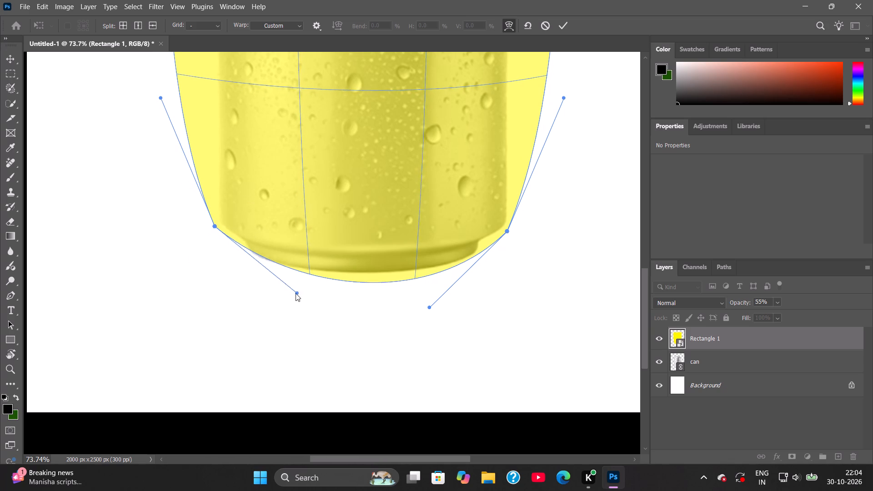
{"action": "left_click_drag", "start_coordinate": [296, 293], "coordinate": [288, 296]}
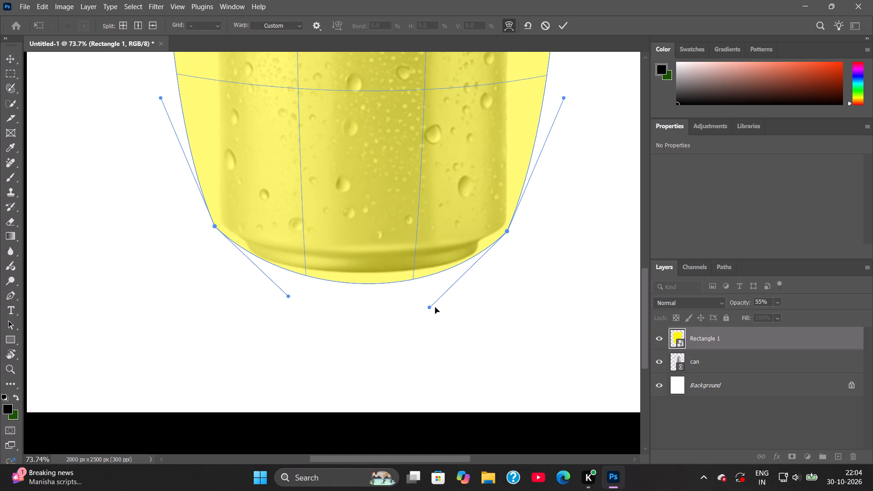
{"action": "left_click_drag", "start_coordinate": [430, 307], "coordinate": [427, 297]}
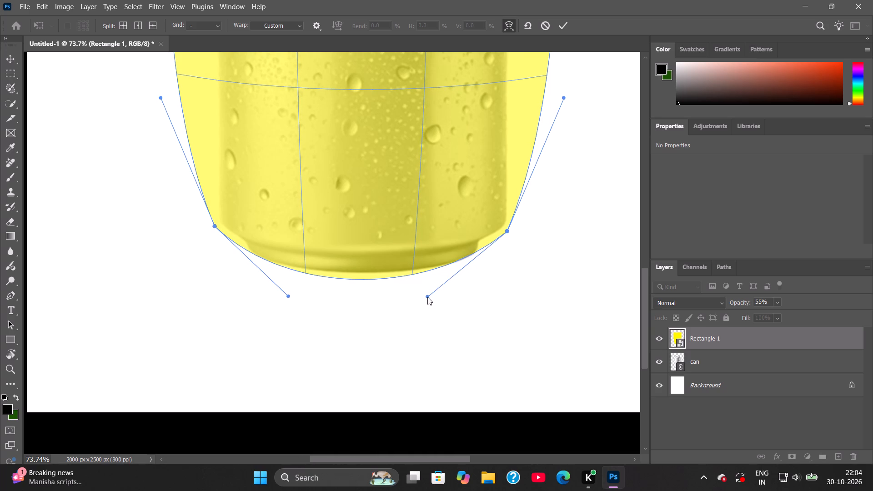
{"action": "left_click_drag", "start_coordinate": [427, 297], "coordinate": [445, 294]}
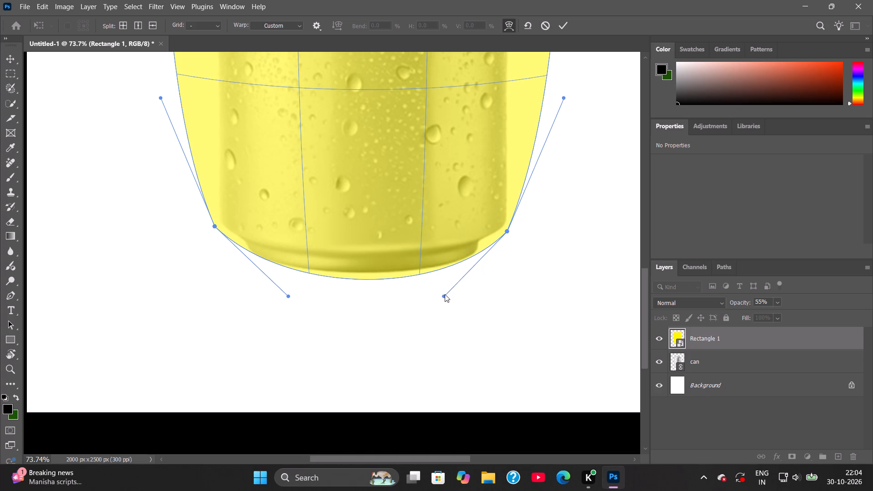
{"action": "left_click_drag", "start_coordinate": [445, 294], "coordinate": [445, 293]}
{"action": "left_click", "coordinate": [368, 278]}
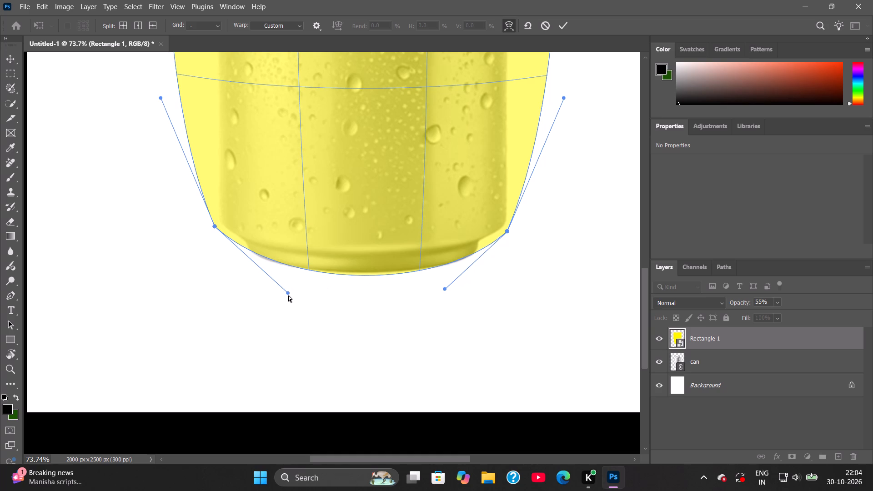
{"action": "left_click_drag", "start_coordinate": [290, 294], "coordinate": [283, 303]}
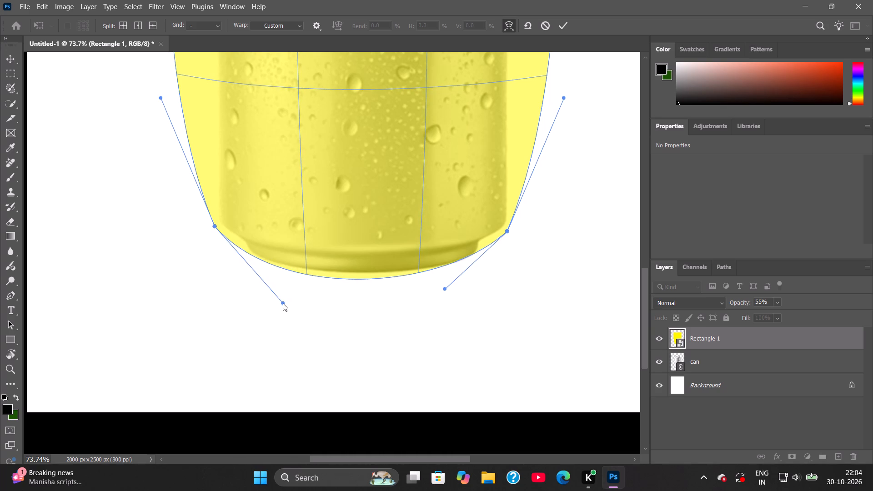
{"action": "left_click_drag", "start_coordinate": [283, 303], "coordinate": [285, 300]}
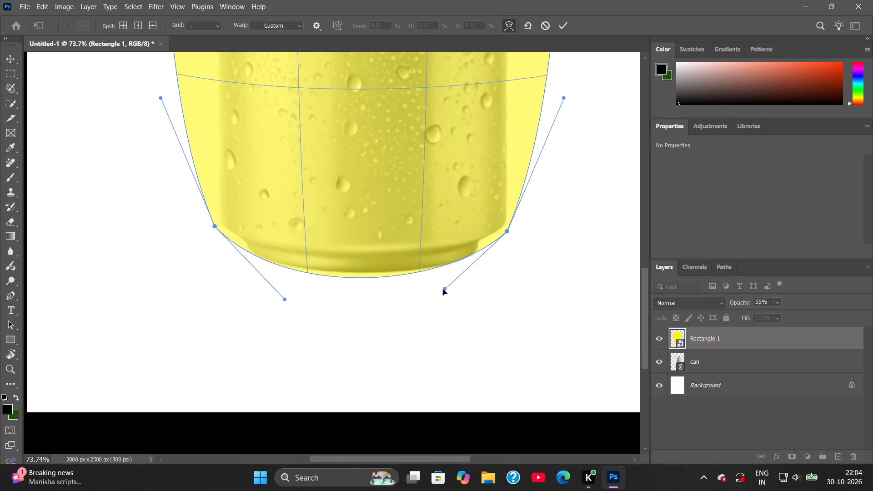
{"action": "left_click_drag", "start_coordinate": [443, 289], "coordinate": [452, 287]}
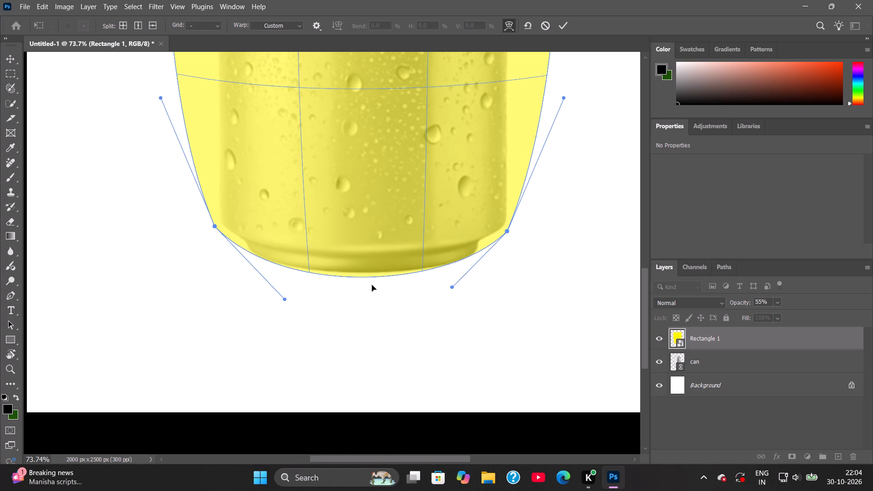
{"action": "left_click_drag", "start_coordinate": [369, 278], "coordinate": [369, 284]}
{"action": "left_click_drag", "start_coordinate": [368, 276], "coordinate": [368, 277]}
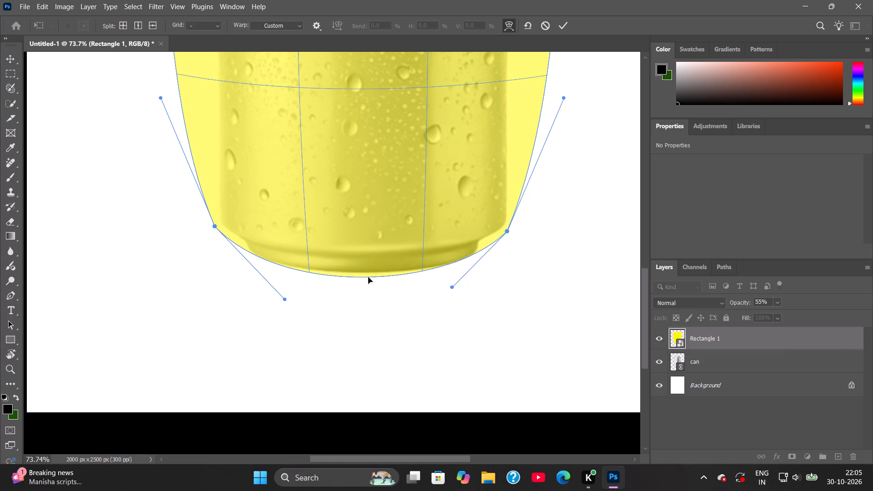
{"action": "left_click_drag", "start_coordinate": [368, 277], "coordinate": [367, 282]}
{"action": "left_click", "coordinate": [366, 276]}
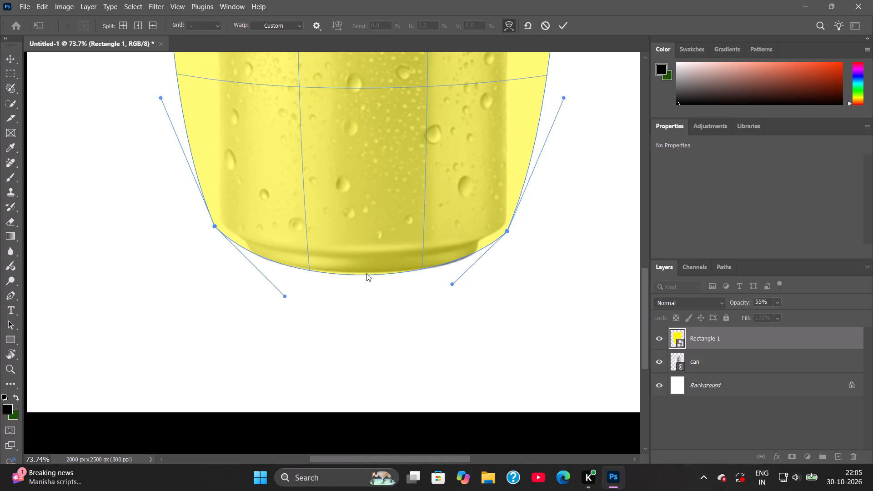
Fine-tune the warp's bottom-left corner, its handle and the right end of the bottom curve so the yellow covers the can's base rim.
{"action": "left_click", "coordinate": [215, 226]}
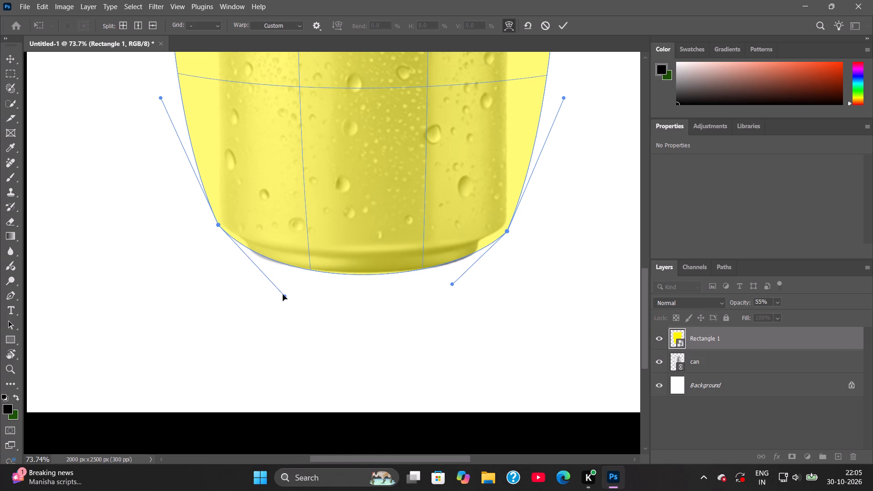
{"action": "left_click_drag", "start_coordinate": [284, 297], "coordinate": [280, 303]}
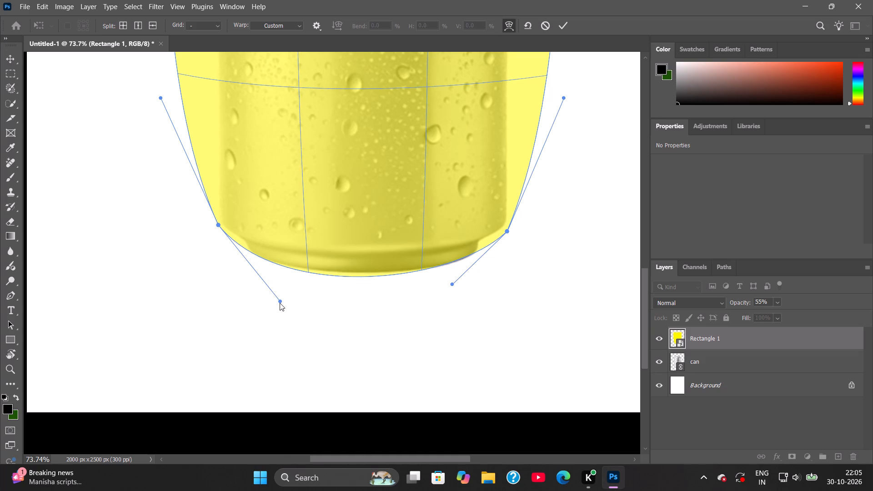
{"action": "left_click_drag", "start_coordinate": [280, 303], "coordinate": [273, 304]}
{"action": "left_click", "coordinate": [334, 277]}
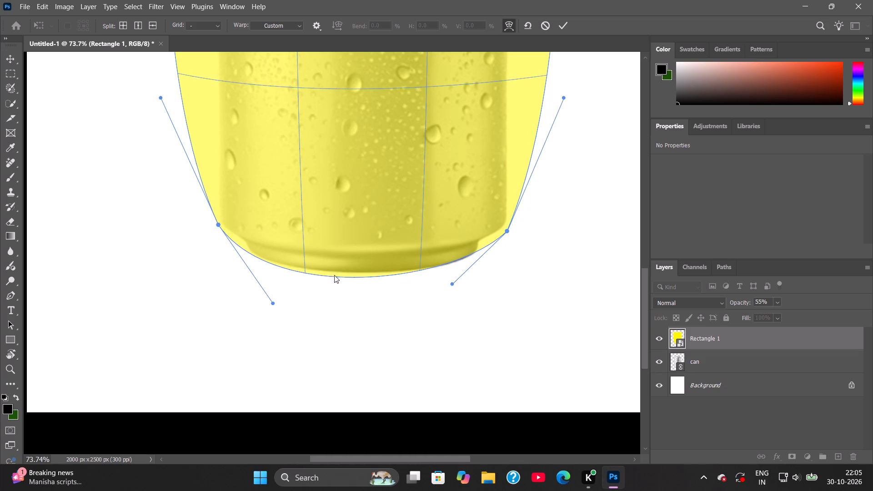
{"action": "left_click", "coordinate": [453, 261]}
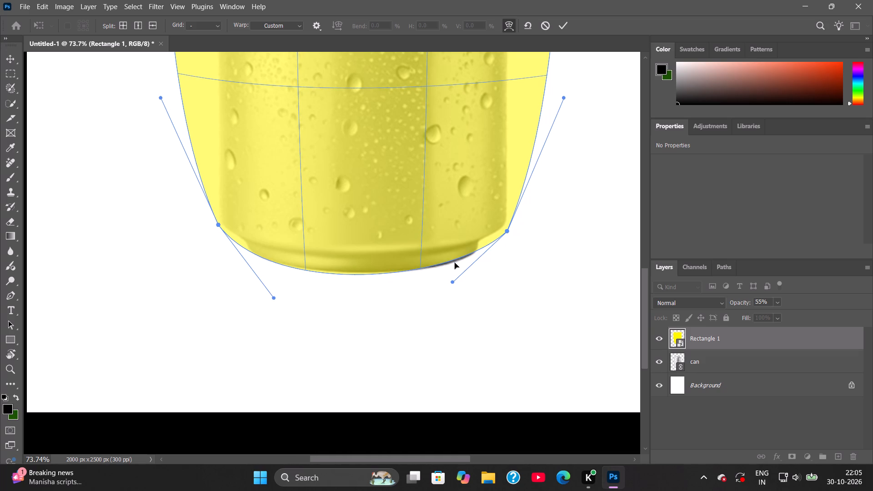
{"action": "left_click", "coordinate": [456, 260]}
{"action": "left_click_drag", "start_coordinate": [457, 259], "coordinate": [461, 262]}
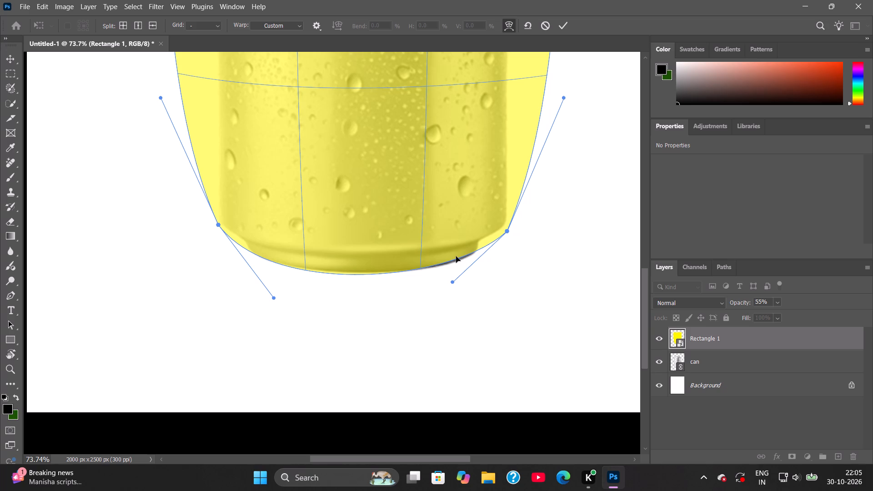
{"action": "left_click", "coordinate": [456, 256]}
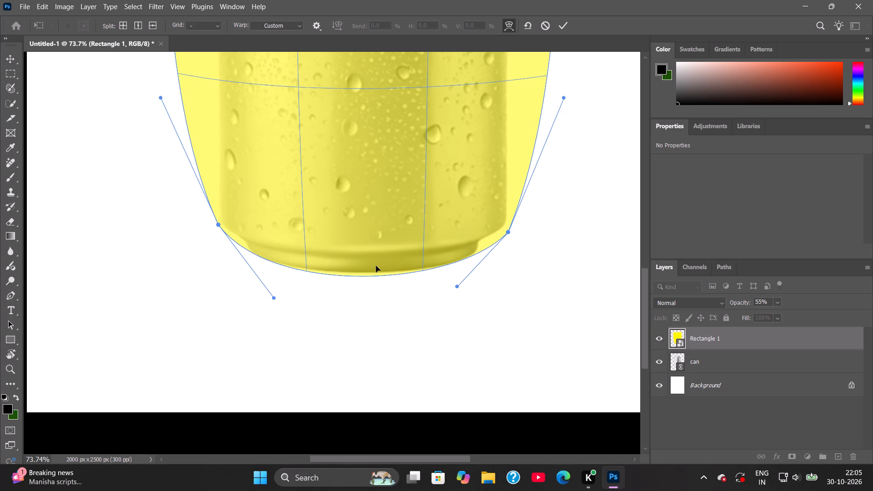
Check the upper part of the warped yellow rectangle against the can and discard the whole warp.
{"action": "key", "text": "space"}
{"action": "key", "text": "space"}
{"action": "key", "text": "space"}
{"action": "key", "text": "space"}
{"action": "key", "text": "space"}
{"action": "key", "text": "space"}
{"action": "key", "text": "space"}
{"action": "key", "text": "space"}
{"action": "key", "text": "space"}
{"action": "key", "text": "space"}
{"action": "key", "text": "space"}
{"action": "key", "text": "space"}
{"action": "key", "text": "space"}
{"action": "key", "text": "space"}
{"action": "key", "text": "space"}
{"action": "key", "text": "space"}
{"action": "key", "text": "space"}
{"action": "key", "text": "space"}
{"action": "key", "text": "space"}
{"action": "key", "text": "space"}
{"action": "left_click_drag", "start_coordinate": [389, 221], "coordinate": [399, 320]}
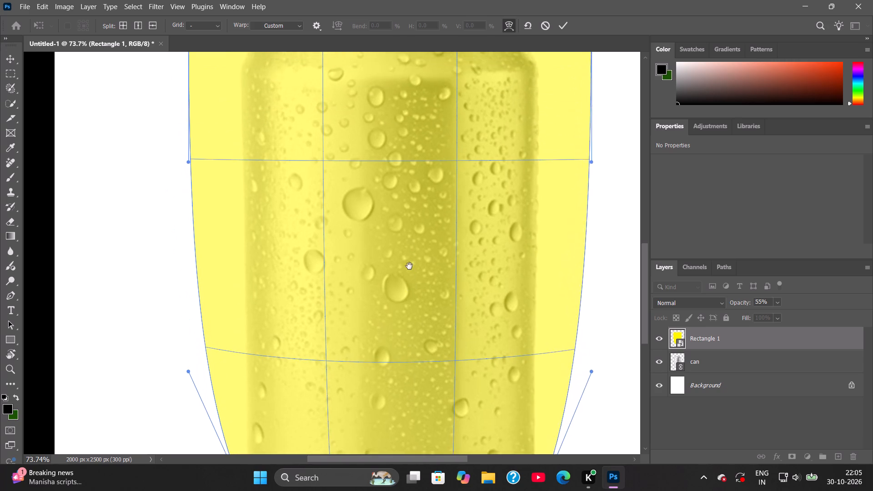
{"action": "key", "text": "space"}
{"action": "key", "text": "space"}
{"action": "key", "text": "space"}
{"action": "key", "text": "space"}
{"action": "key", "text": "space"}
{"action": "key", "text": "space"}
{"action": "key", "text": "space"}
{"action": "key", "text": "space"}
{"action": "key", "text": "space"}
{"action": "key", "text": "space"}
{"action": "key", "text": "space"}
{"action": "key", "text": "space"}
{"action": "key", "text": "space"}
{"action": "key", "text": "space"}
{"action": "key", "text": "space"}
{"action": "key", "text": "space"}
{"action": "key", "text": "space"}
{"action": "key", "text": "space"}
{"action": "key", "text": "space"}
{"action": "key", "text": "space"}
{"action": "left_click_drag", "start_coordinate": [409, 226], "coordinate": [402, 354]}
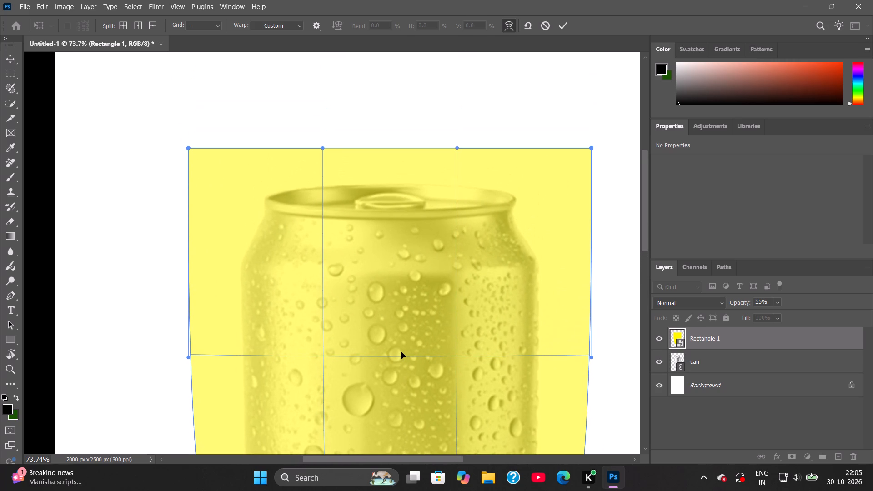
{"action": "left_click", "coordinate": [546, 32]}
Narrow the yellow rectangle from both sides to about 945 px wide, leaving slim margins beside the can.
{"action": "scroll", "coordinate": [423, 220], "scroll_direction": "down", "scroll_amount": 11, "text": "alt"}
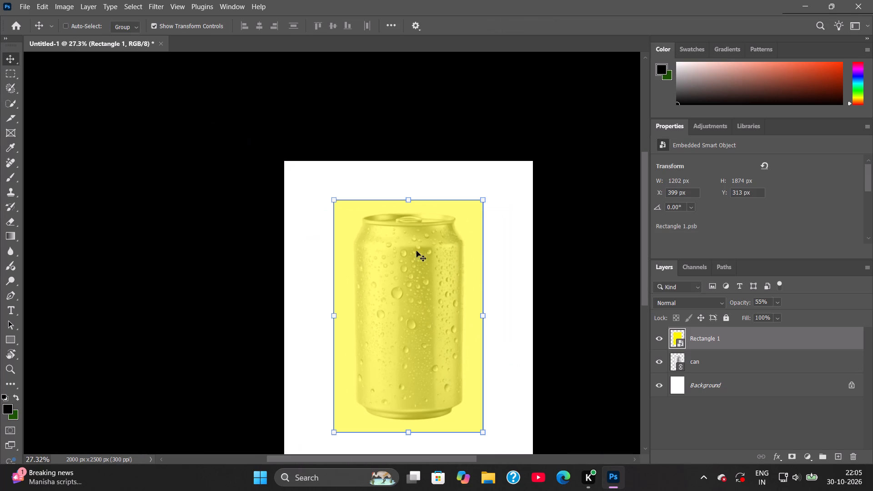
{"action": "key", "text": "space"}
{"action": "key", "text": "space"}
{"action": "key", "text": "space"}
{"action": "key", "text": "space"}
{"action": "key", "text": "space"}
{"action": "key", "text": "space"}
{"action": "key", "text": "space"}
{"action": "left_click_drag", "start_coordinate": [423, 311], "coordinate": [418, 288]}
{"action": "left_click", "coordinate": [479, 294]}
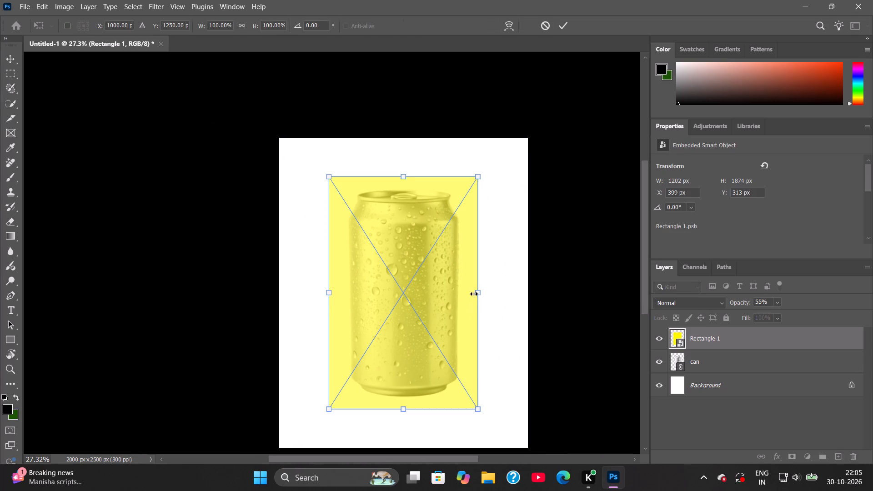
{"action": "left_click_drag", "start_coordinate": [329, 291], "coordinate": [344, 291]}
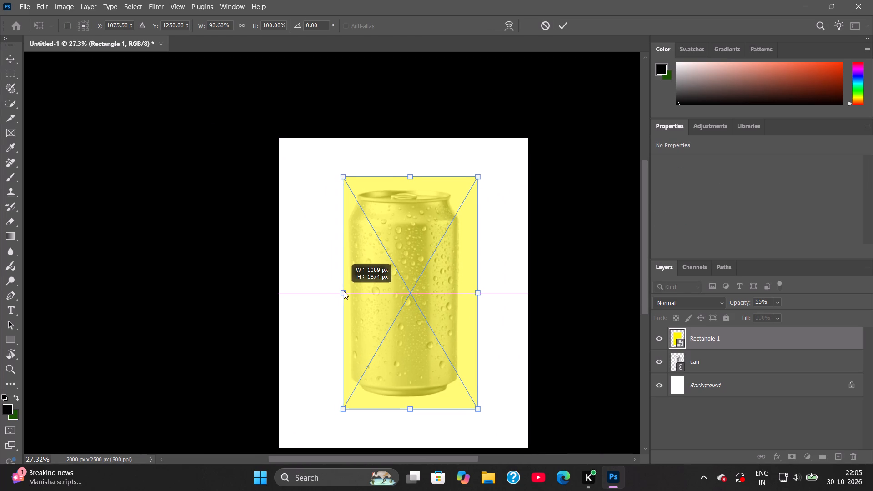
{"action": "left_click_drag", "start_coordinate": [344, 291], "coordinate": [344, 291]}
{"action": "left_click_drag", "start_coordinate": [476, 292], "coordinate": [467, 291]}
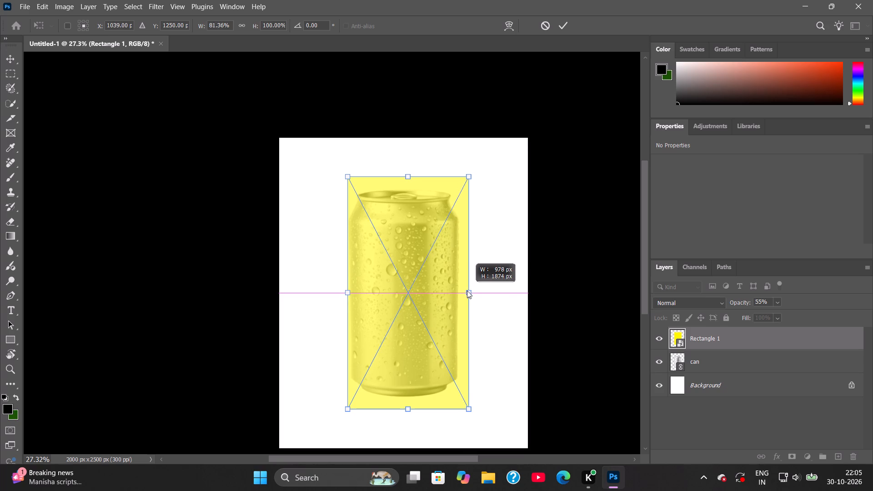
{"action": "left_click_drag", "start_coordinate": [467, 291], "coordinate": [463, 291]}
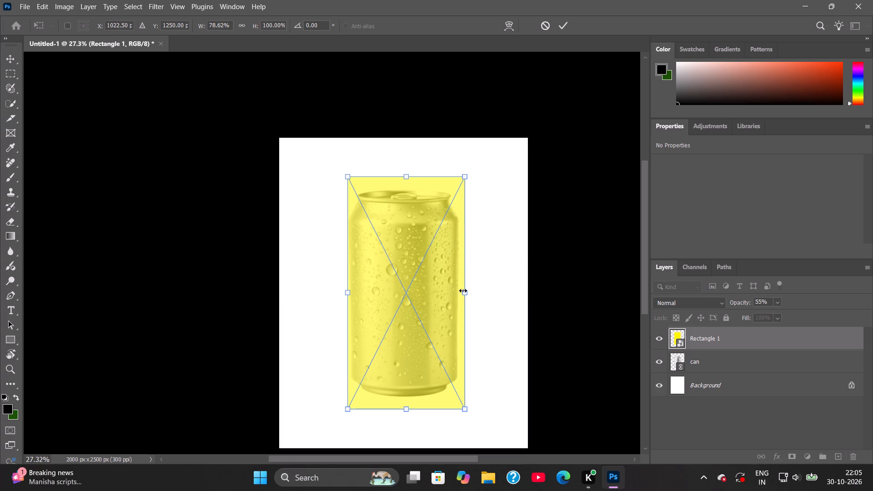
{"action": "left_click", "coordinate": [563, 29]}
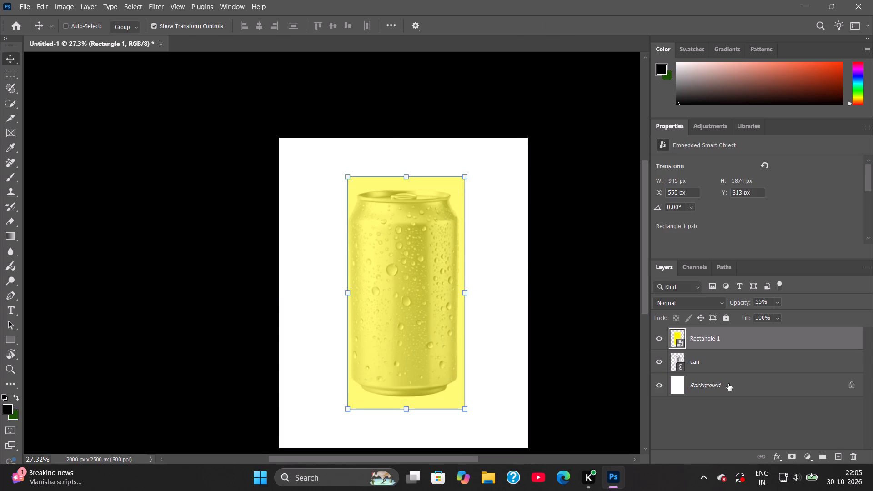
Centre the yellow rectangle horizontally and vertically on the Background layer, and clear the layer selection.
{"action": "left_click", "coordinate": [728, 384], "text": "ctrl"}
{"action": "left_click", "coordinate": [261, 27]}
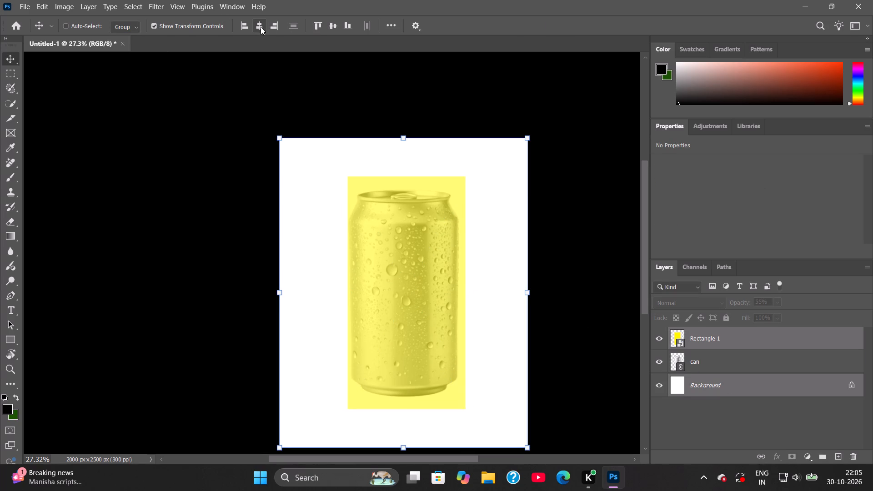
{"action": "left_click", "coordinate": [329, 28]}
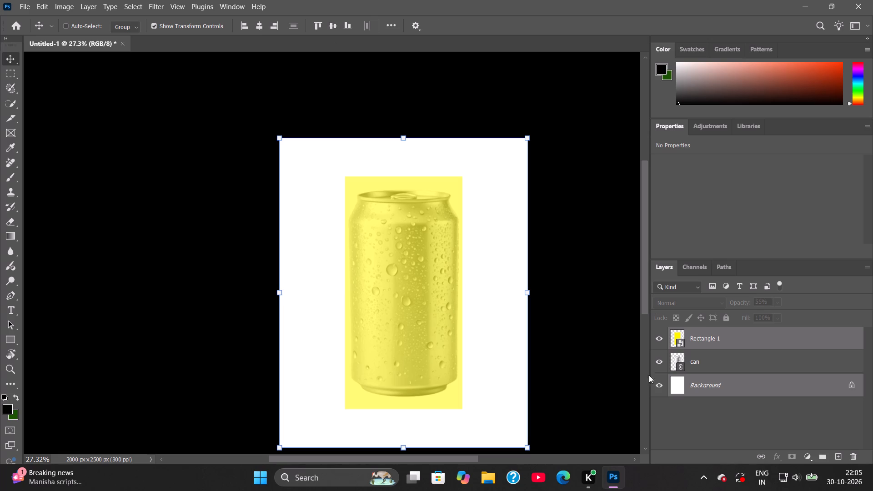
{"action": "left_click", "coordinate": [706, 424]}
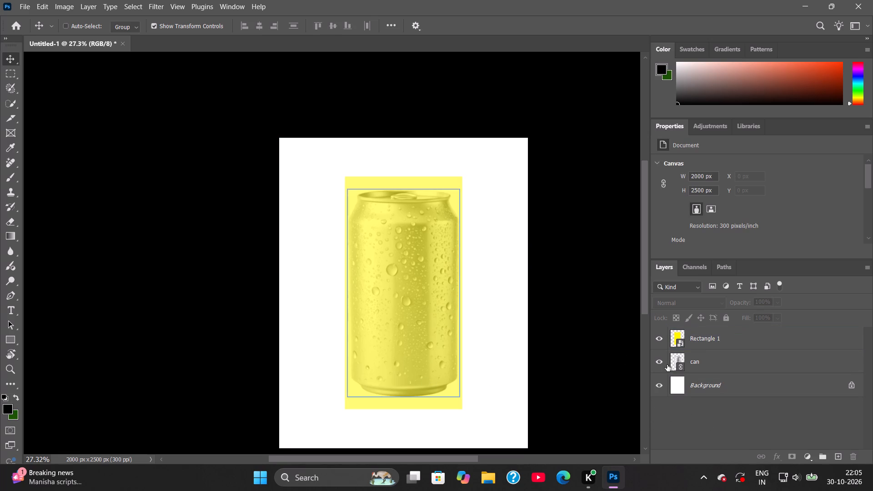
Shorten the Rectangle 1 layer from its bottom and top edges to about 1801 px high, keeping the whole can covered.
{"action": "left_click", "coordinate": [709, 335]}
{"action": "left_click", "coordinate": [404, 411]}
{"action": "left_click", "coordinate": [405, 408]}
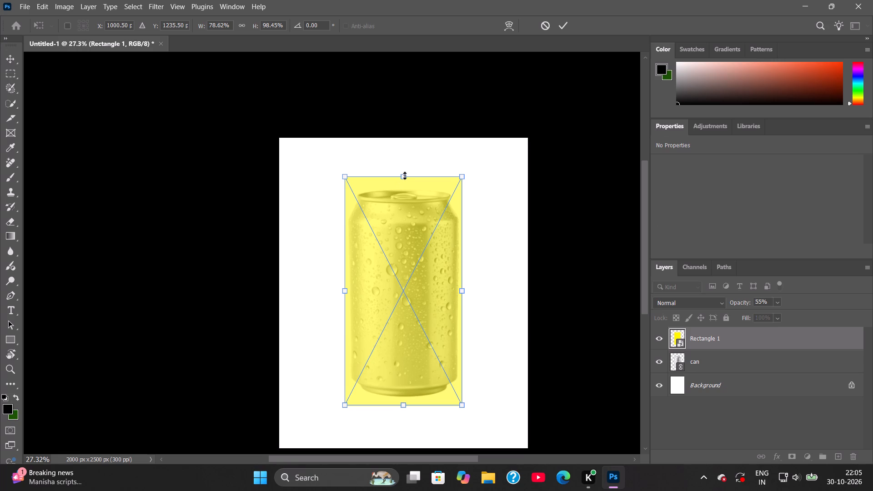
{"action": "left_click_drag", "start_coordinate": [405, 175], "coordinate": [405, 181]}
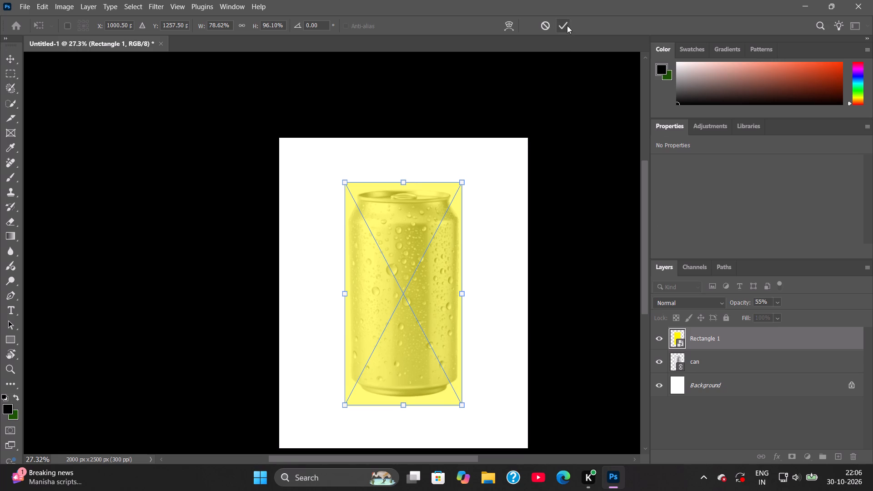
{"action": "left_click", "coordinate": [562, 25]}
Centre the shortened yellow rectangle on the Background layer both horizontally and vertically, and clear the layer selection.
{"action": "left_click", "coordinate": [719, 390], "text": "ctrl"}
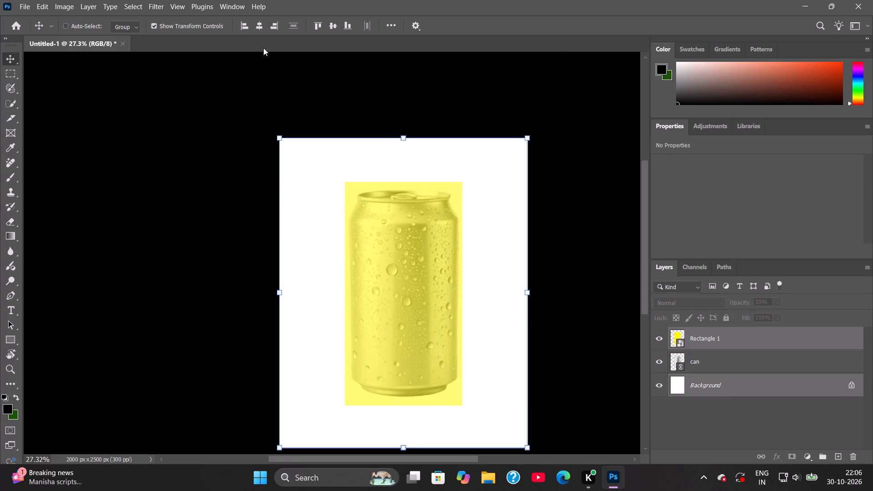
{"action": "left_click", "coordinate": [261, 25]}
{"action": "left_click", "coordinate": [337, 26]}
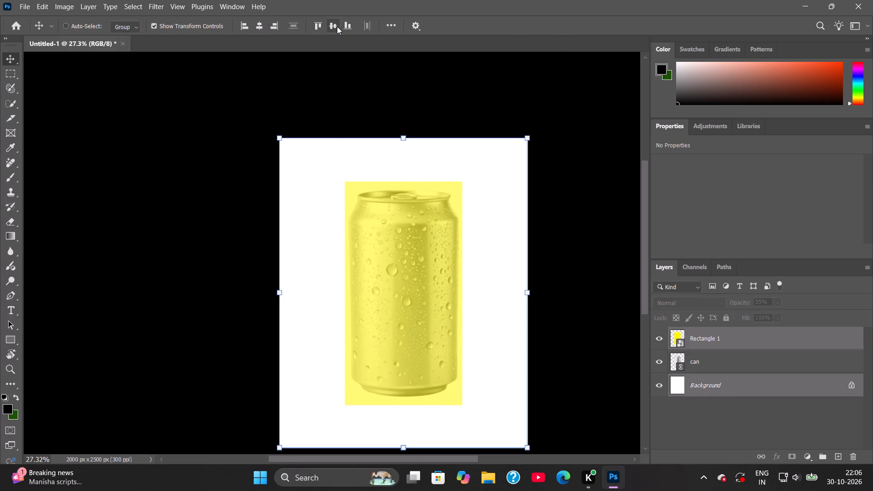
{"action": "left_click", "coordinate": [751, 423]}
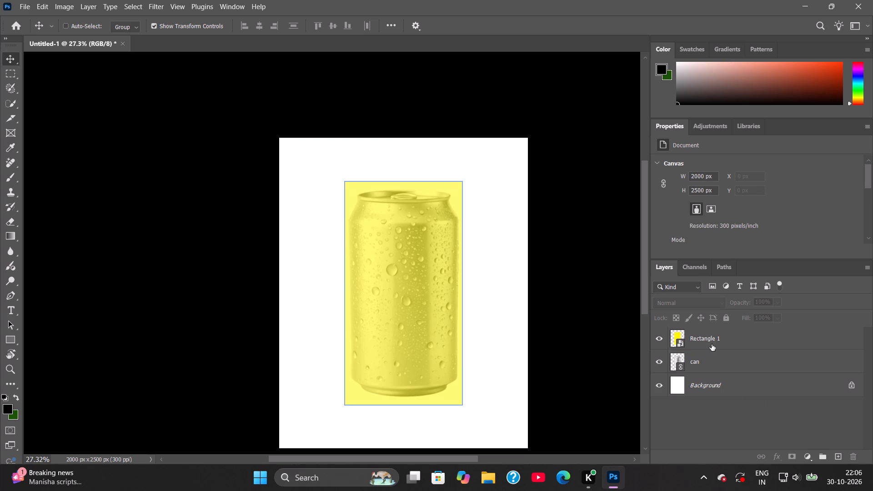
Convert the resized Rectangle 1 layer into a new Smart Object.
{"action": "left_click", "coordinate": [712, 344]}
{"action": "right_click", "coordinate": [716, 346]}
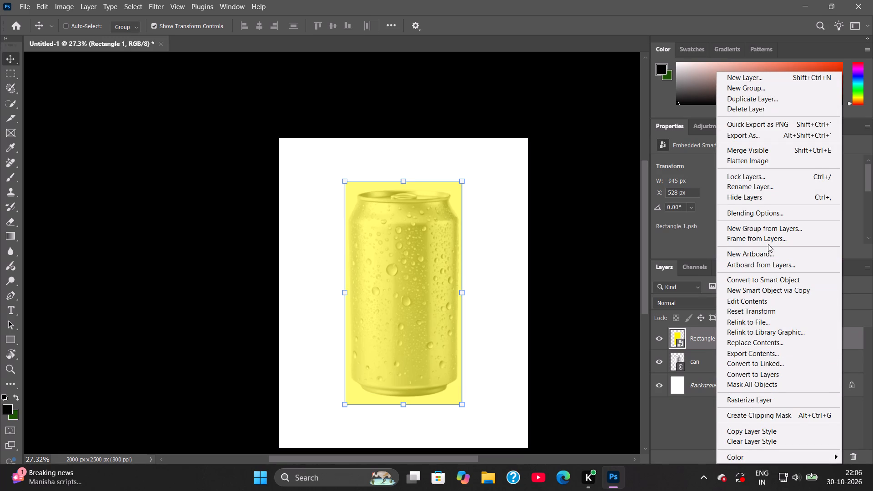
{"action": "left_click", "coordinate": [759, 283]}
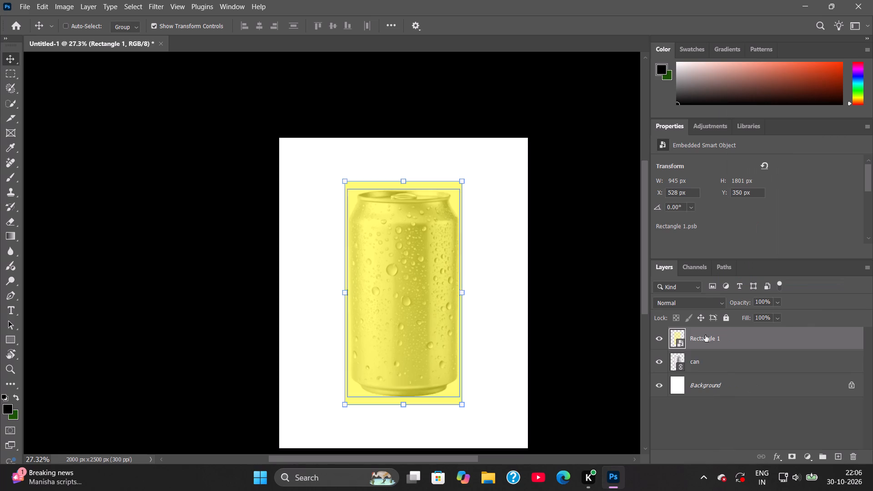
Warp the yellow rectangle, pulling its two bottom corners in and up to the can's side edges, just below where the base taper begins.
{"action": "left_click", "coordinate": [466, 293]}
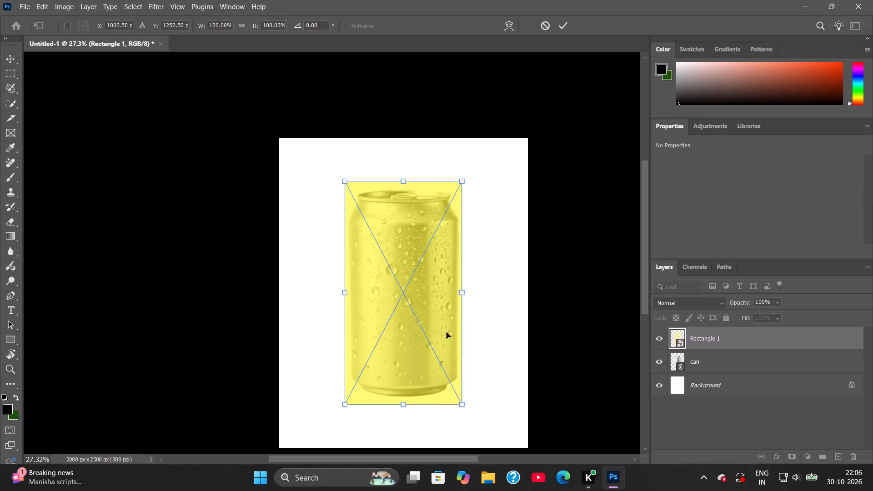
{"action": "right_click", "coordinate": [404, 404]}
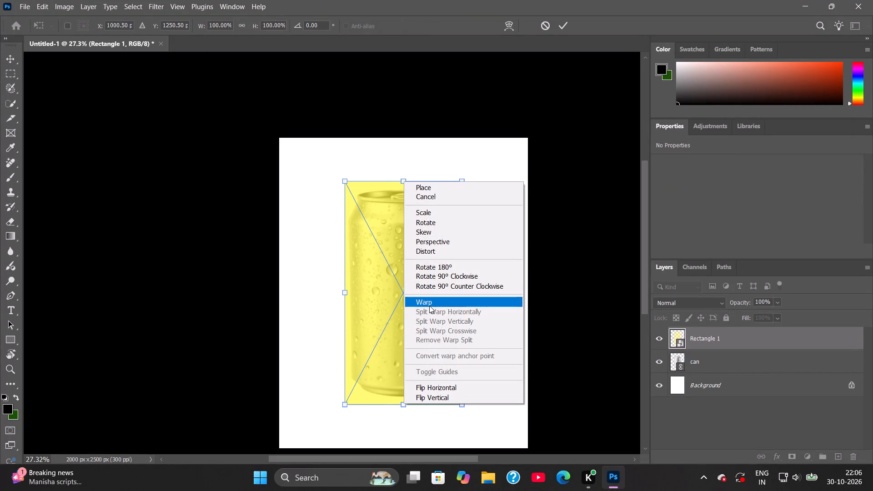
{"action": "left_click", "coordinate": [429, 305]}
{"action": "scroll", "coordinate": [391, 398], "scroll_direction": "up", "scroll_amount": 2, "text": "alt"}
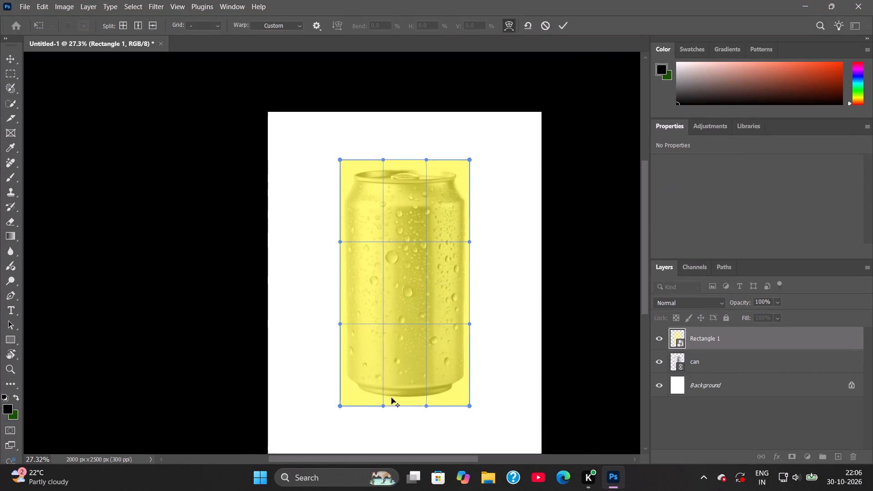
{"action": "scroll", "coordinate": [391, 398], "scroll_direction": "up", "scroll_amount": 12, "text": "alt"}
{"action": "key", "text": "space"}
{"action": "key", "text": "space"}
{"action": "key", "text": "space"}
{"action": "key", "text": "space"}
{"action": "key", "text": "space"}
{"action": "key", "text": "space"}
{"action": "key", "text": "space"}
{"action": "key", "text": "space"}
{"action": "key", "text": "space"}
{"action": "left_click_drag", "start_coordinate": [515, 358], "coordinate": [421, 332]}
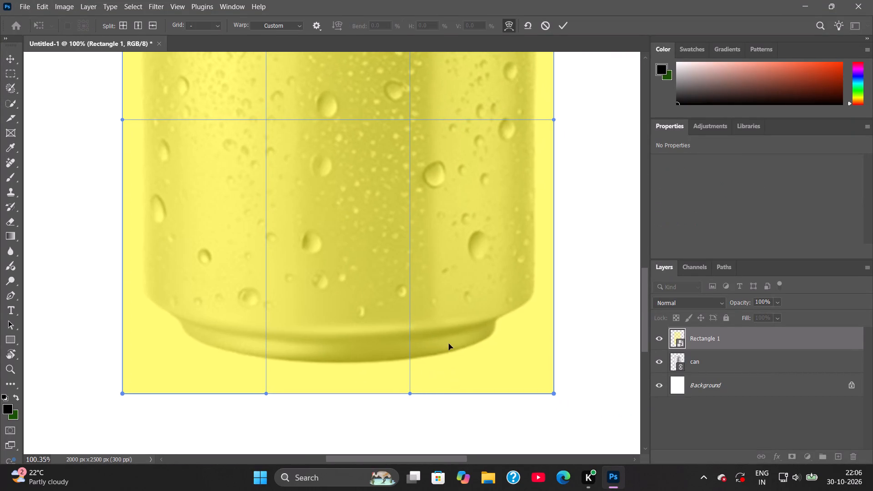
{"action": "left_click_drag", "start_coordinate": [554, 395], "coordinate": [511, 344]}
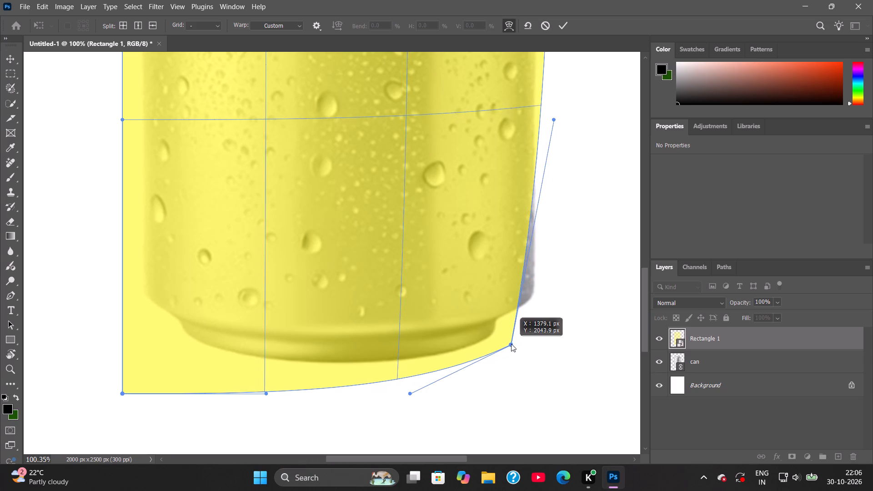
{"action": "left_click_drag", "start_coordinate": [511, 344], "coordinate": [534, 327]}
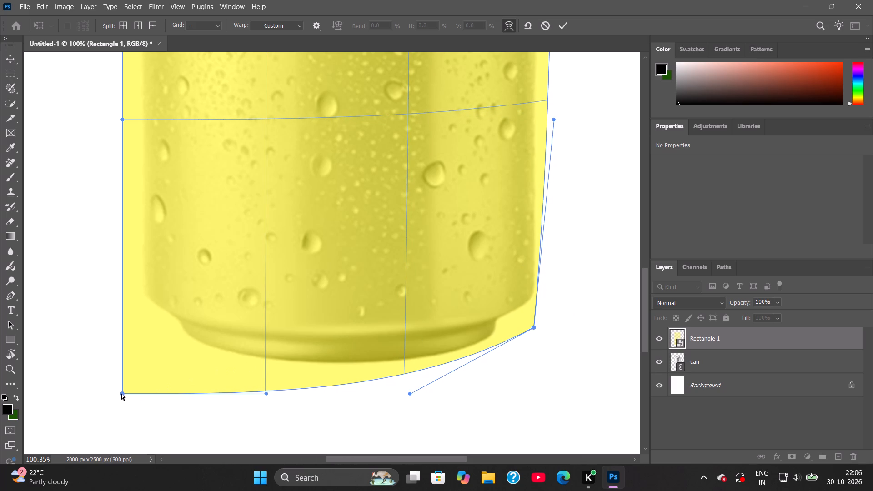
{"action": "left_click_drag", "start_coordinate": [121, 394], "coordinate": [144, 322]}
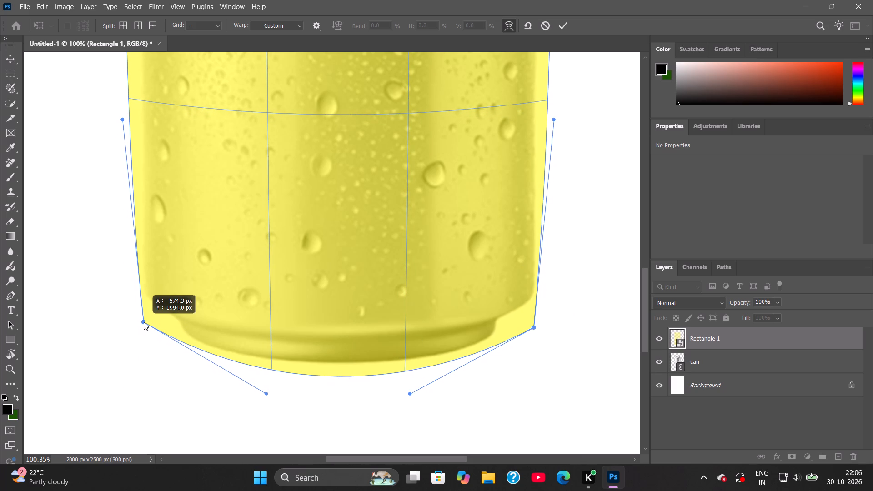
{"action": "left_click_drag", "start_coordinate": [144, 322], "coordinate": [145, 324]}
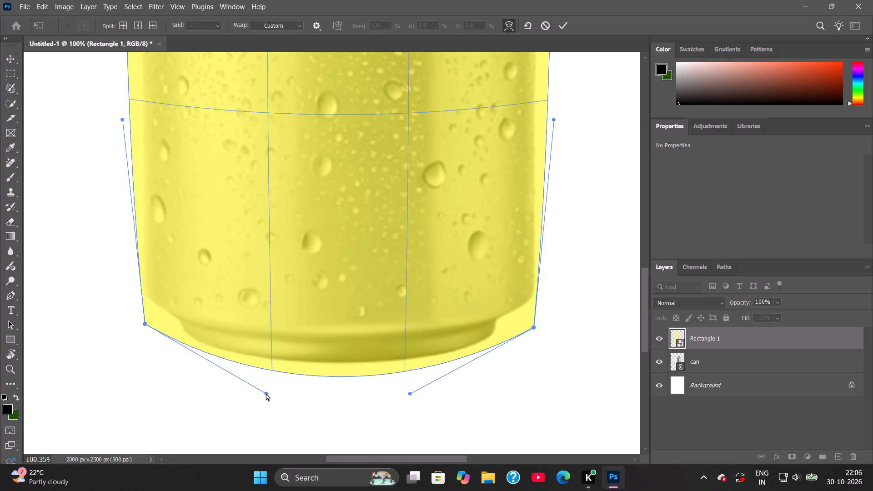
Raise both bottom curve handles of the warp so its lower edge closely follows the can's rounded base rim.
{"action": "left_click_drag", "start_coordinate": [266, 394], "coordinate": [269, 379]}
{"action": "left_click_drag", "start_coordinate": [409, 393], "coordinate": [409, 389]}
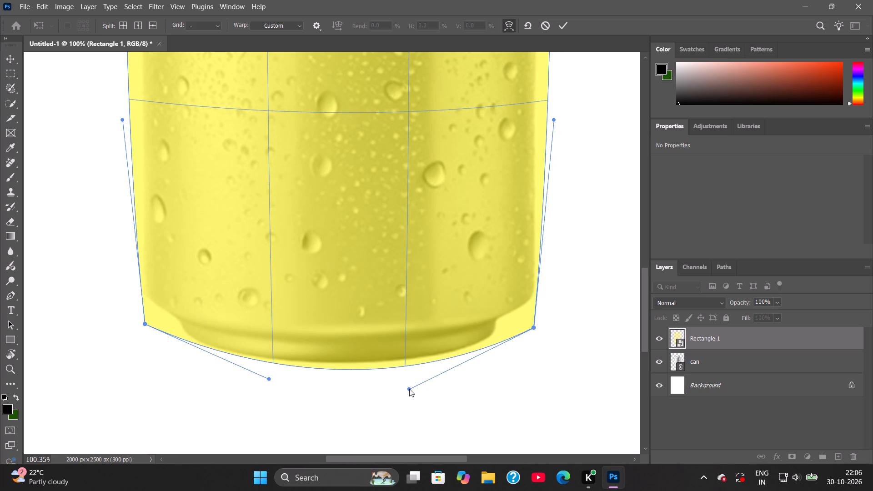
{"action": "left_click_drag", "start_coordinate": [409, 389], "coordinate": [409, 380]}
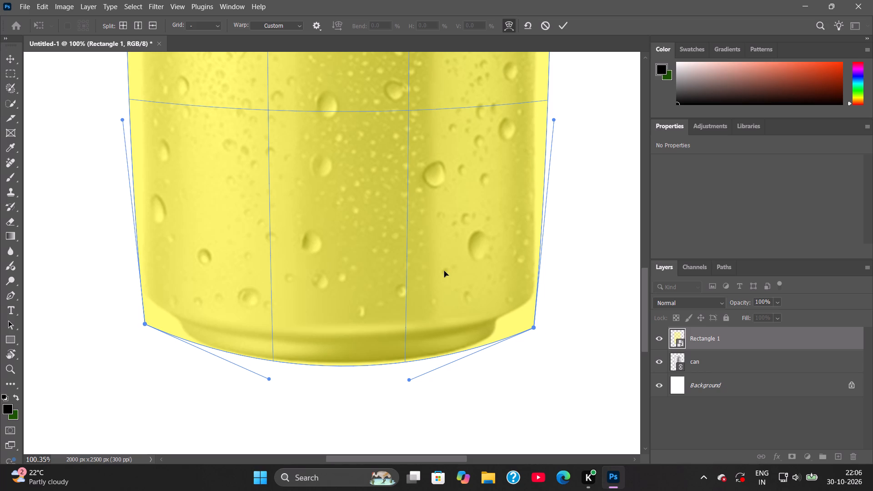
Pull the warp's two top corners down to the can's rim level and inward, in line with the body's side edges.
{"action": "key", "text": "space"}
{"action": "key", "text": "space"}
{"action": "key", "text": "space"}
{"action": "key", "text": "space"}
{"action": "key", "text": "space"}
{"action": "key", "text": "space"}
{"action": "key", "text": "space"}
{"action": "key", "text": "space"}
{"action": "key", "text": "space"}
{"action": "key", "text": "space"}
{"action": "key", "text": "space"}
{"action": "key", "text": "space"}
{"action": "key", "text": "space"}
{"action": "key", "text": "space"}
{"action": "key", "text": "space"}
{"action": "key", "text": "space"}
{"action": "key", "text": "space"}
{"action": "key", "text": "space"}
{"action": "key", "text": "space"}
{"action": "key", "text": "space"}
{"action": "left_click_drag", "start_coordinate": [414, 236], "coordinate": [428, 341]}
{"action": "left_click_drag", "start_coordinate": [438, 250], "coordinate": [402, 388]}
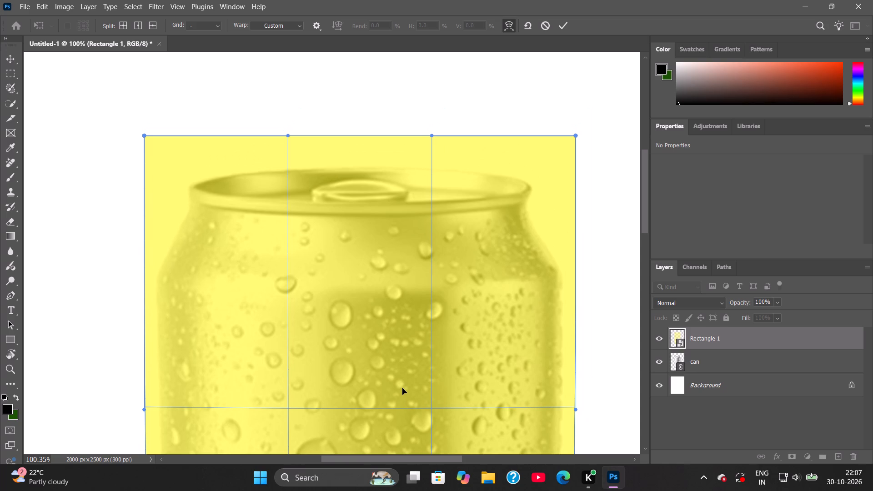
{"action": "left_click_drag", "start_coordinate": [575, 134], "coordinate": [559, 167]}
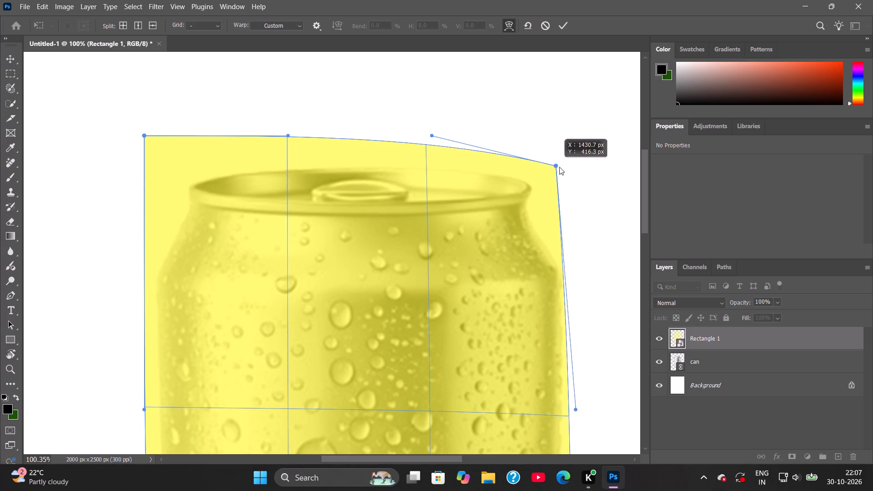
{"action": "left_click_drag", "start_coordinate": [559, 167], "coordinate": [577, 180]}
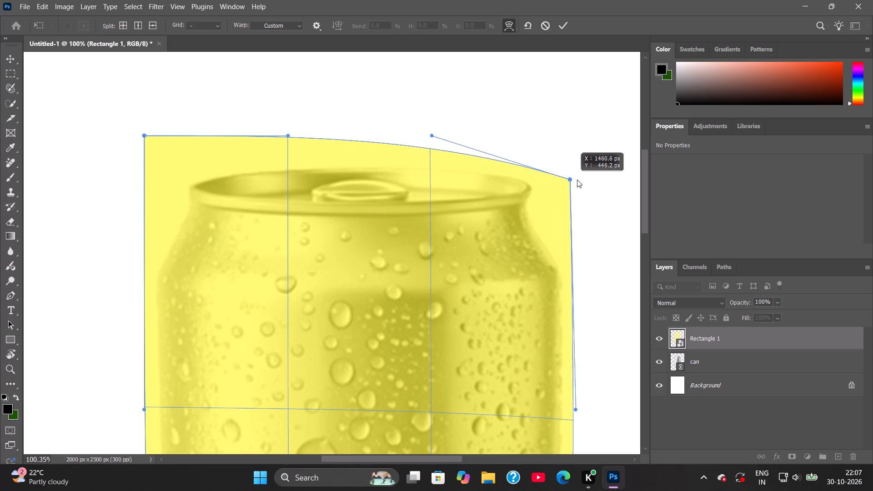
{"action": "left_click_drag", "start_coordinate": [577, 180], "coordinate": [559, 181]}
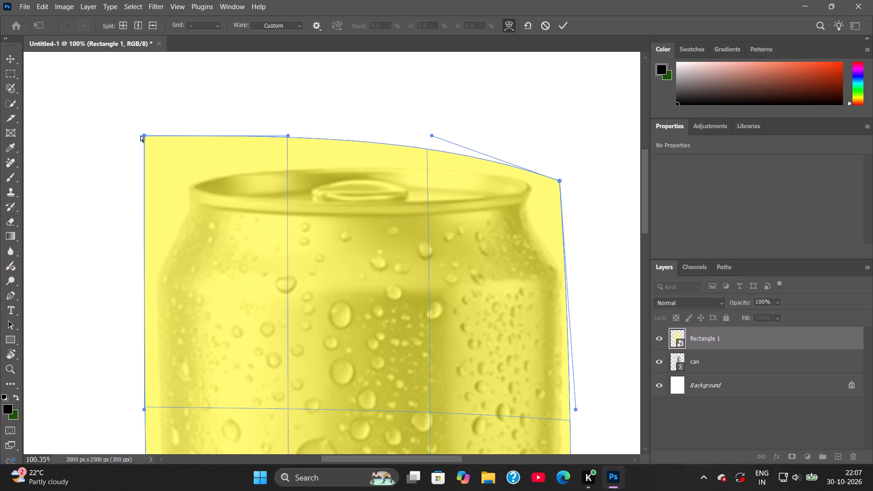
{"action": "left_click_drag", "start_coordinate": [143, 135], "coordinate": [161, 184]}
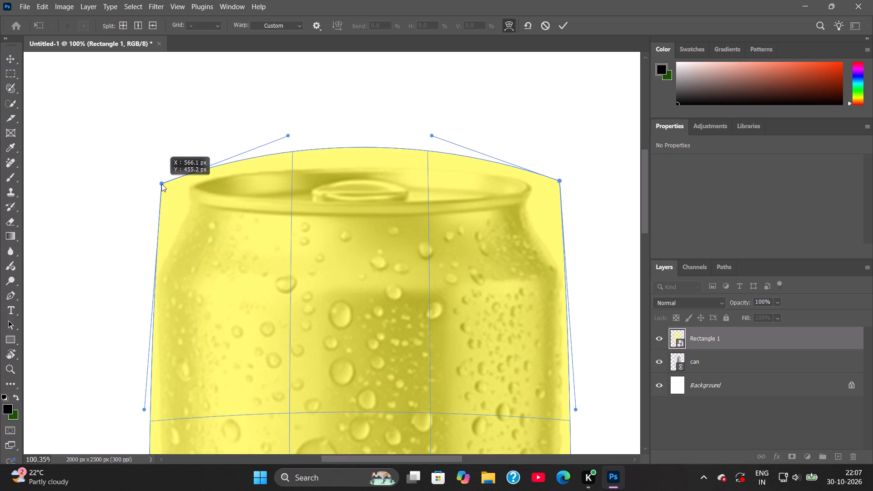
{"action": "left_click_drag", "start_coordinate": [161, 184], "coordinate": [172, 200]}
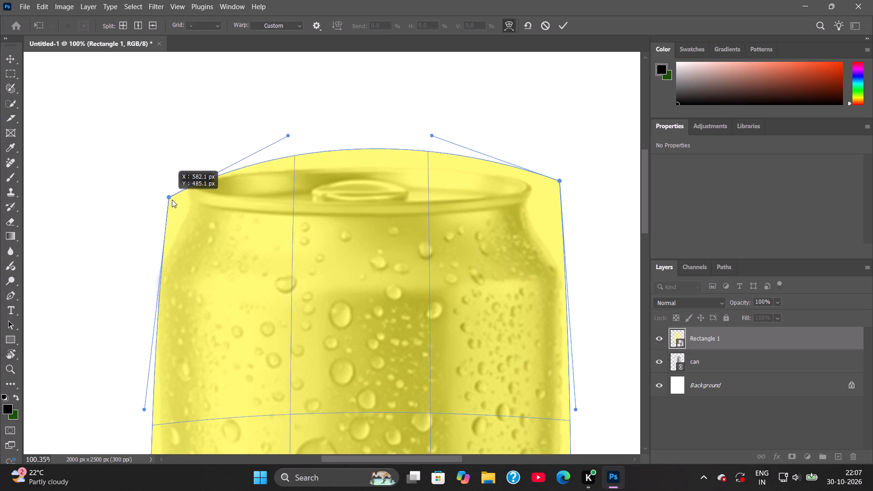
{"action": "left_click_drag", "start_coordinate": [172, 200], "coordinate": [160, 196]}
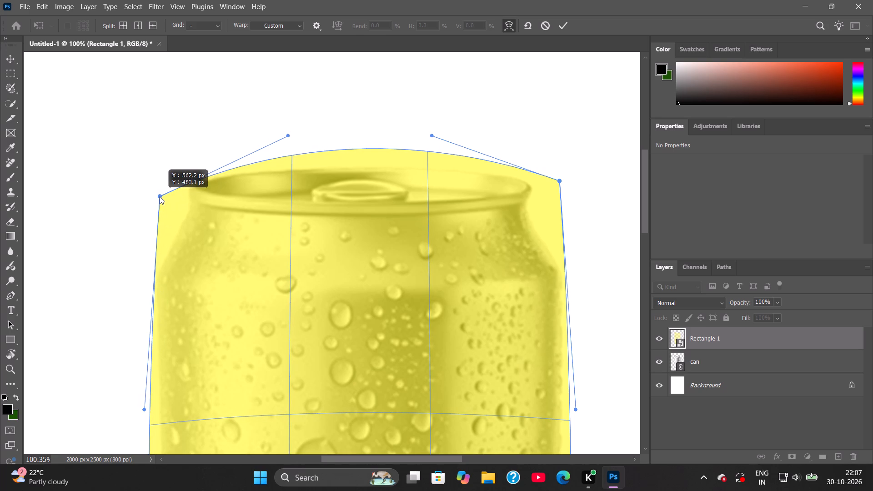
{"action": "left_click_drag", "start_coordinate": [160, 196], "coordinate": [160, 195]}
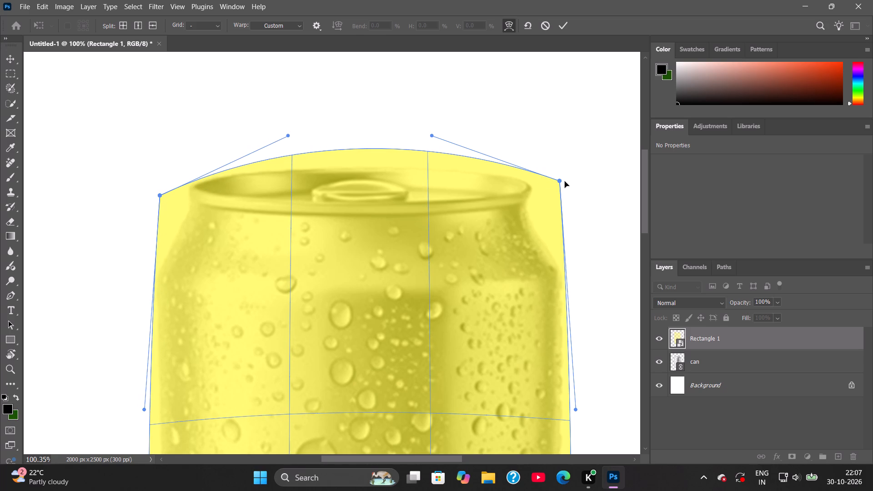
{"action": "left_click_drag", "start_coordinate": [561, 180], "coordinate": [561, 188]}
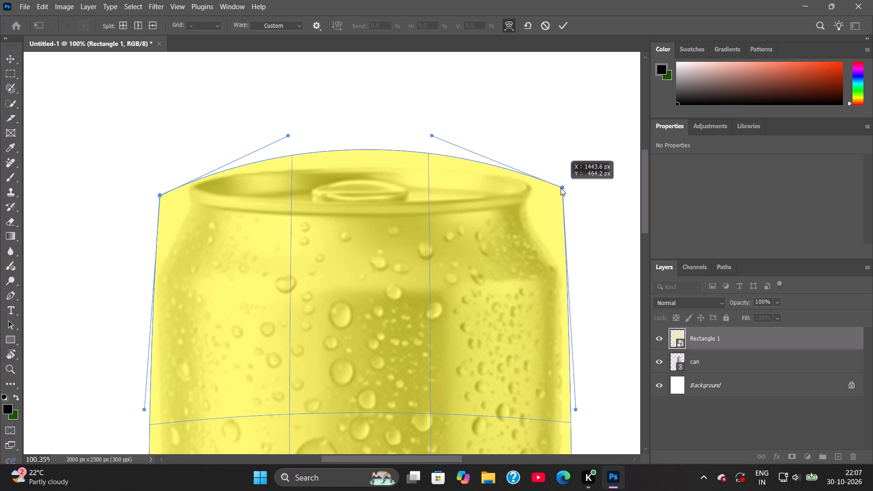
{"action": "left_click_drag", "start_coordinate": [561, 188], "coordinate": [555, 188]}
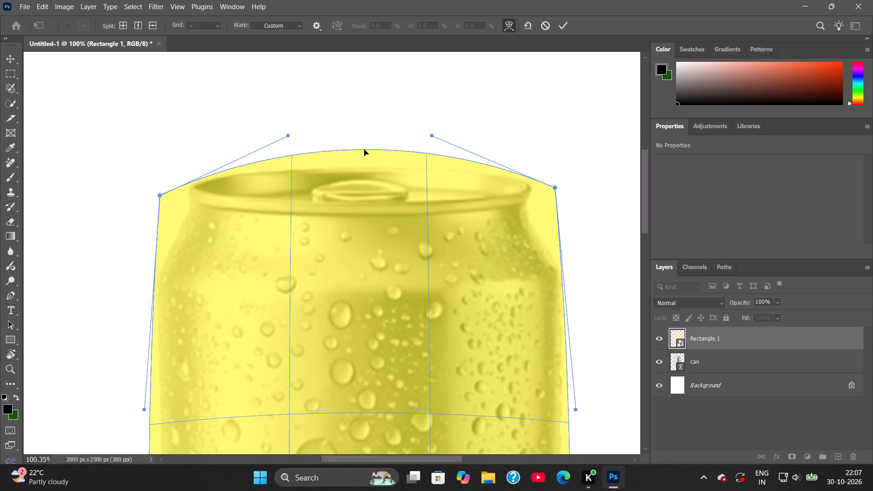
Lower both top curve handles of the warp so its upper edge arches closely over the can's lid.
{"action": "left_click_drag", "start_coordinate": [366, 148], "coordinate": [366, 152]}
{"action": "left_click_drag", "start_coordinate": [365, 148], "coordinate": [365, 156]}
{"action": "left_click", "coordinate": [363, 150]}
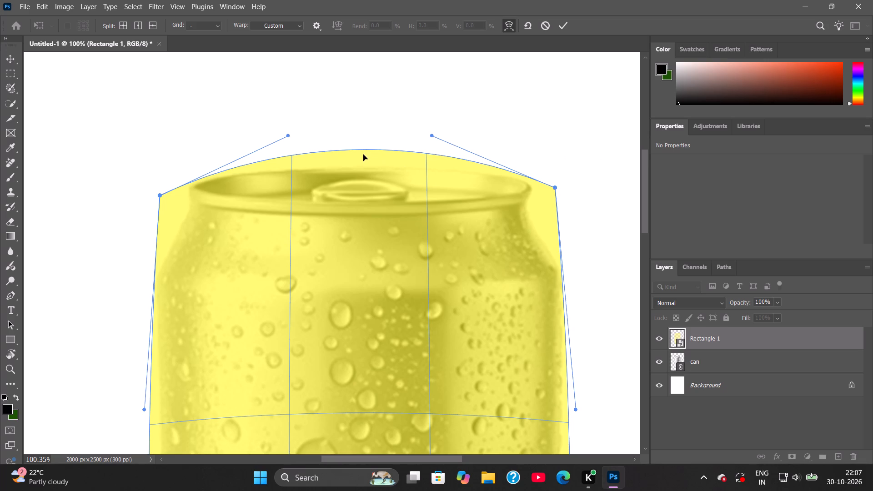
{"action": "left_click_drag", "start_coordinate": [363, 148], "coordinate": [362, 154]}
{"action": "left_click_drag", "start_coordinate": [362, 149], "coordinate": [362, 139]}
{"action": "left_click", "coordinate": [362, 145]}
{"action": "left_click_drag", "start_coordinate": [363, 149], "coordinate": [363, 142]}
{"action": "left_click_drag", "start_coordinate": [363, 148], "coordinate": [363, 155]}
{"action": "left_click_drag", "start_coordinate": [289, 135], "coordinate": [291, 141]}
{"action": "left_click_drag", "start_coordinate": [289, 135], "coordinate": [289, 140]}
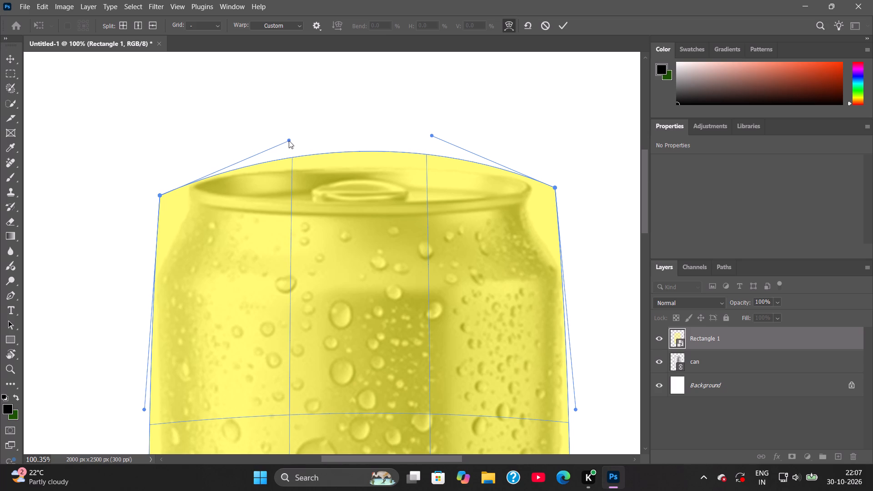
{"action": "left_click_drag", "start_coordinate": [289, 140], "coordinate": [290, 140]}
{"action": "left_click_drag", "start_coordinate": [431, 135], "coordinate": [430, 145]}
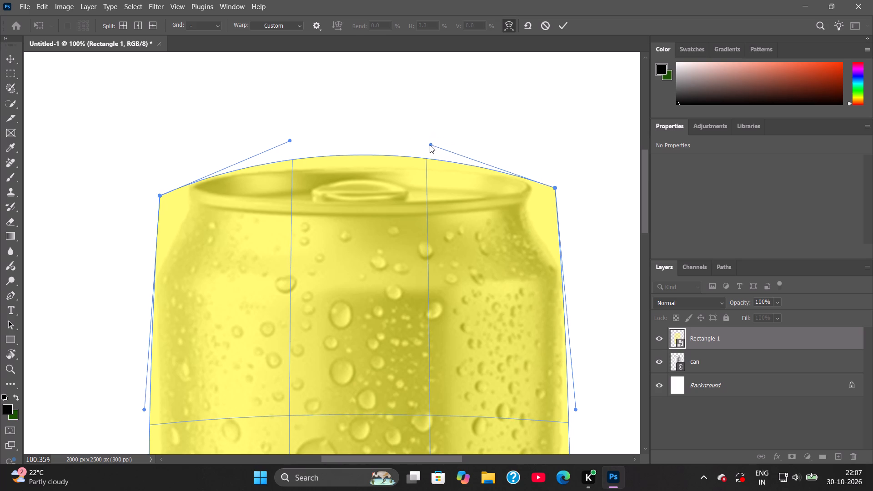
{"action": "left_click_drag", "start_coordinate": [430, 145], "coordinate": [429, 150]}
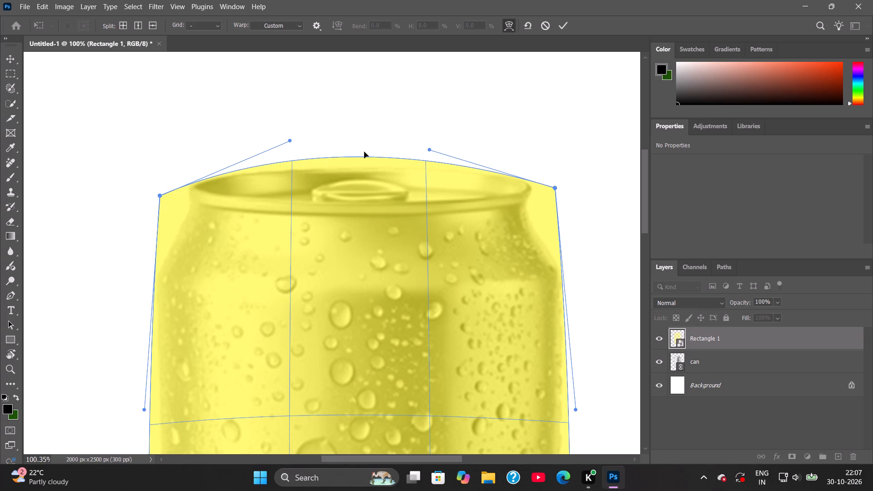
{"action": "left_click_drag", "start_coordinate": [364, 156], "coordinate": [364, 160]}
Adjust the upper curve handle on the warp's left side, keeping a slight outward bow along the can's upper body.
{"action": "key", "text": "space"}
{"action": "key", "text": "space"}
{"action": "key", "text": "space"}
{"action": "key", "text": "space"}
{"action": "key", "text": "space"}
{"action": "key", "text": "space"}
{"action": "key", "text": "space"}
{"action": "key", "text": "space"}
{"action": "key", "text": "space"}
{"action": "left_click_drag", "start_coordinate": [306, 361], "coordinate": [310, 286]}
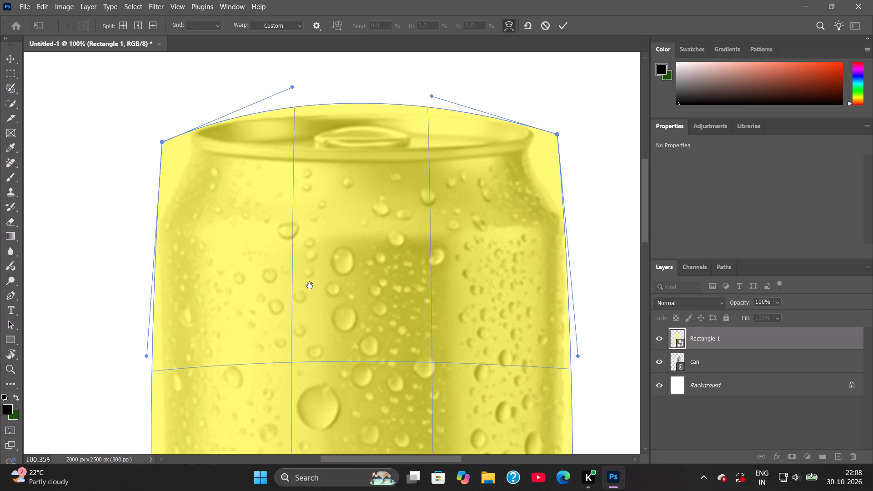
{"action": "left_click_drag", "start_coordinate": [310, 286], "coordinate": [310, 210]}
{"action": "scroll", "coordinate": [254, 233], "scroll_direction": "down", "scroll_amount": 5, "text": "alt"}
{"action": "scroll", "coordinate": [195, 262], "scroll_direction": "up", "scroll_amount": 11, "text": "alt"}
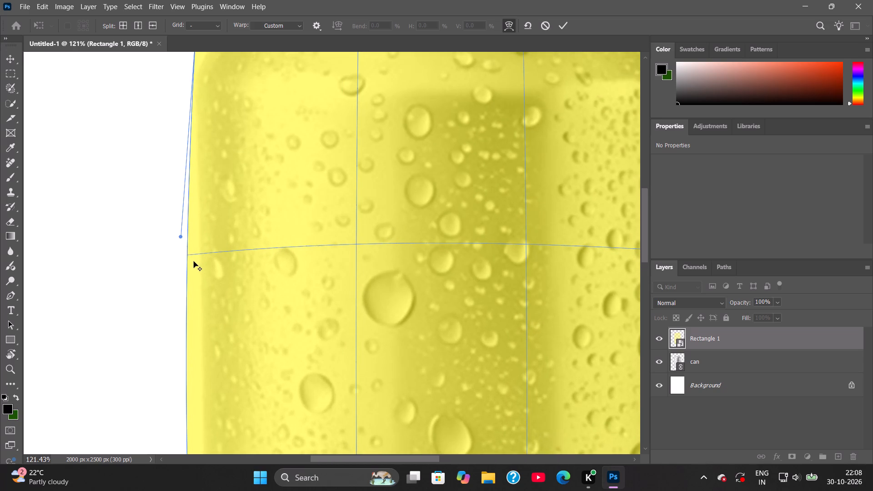
{"action": "key", "text": "space"}
{"action": "key", "text": "space"}
{"action": "key", "text": "space"}
{"action": "key", "text": "space"}
{"action": "key", "text": "space"}
{"action": "key", "text": "space"}
{"action": "key", "text": "space"}
{"action": "key", "text": "space"}
{"action": "key", "text": "space"}
{"action": "key", "text": "space"}
{"action": "key", "text": "space"}
{"action": "key", "text": "space"}
{"action": "key", "text": "space"}
{"action": "key", "text": "space"}
{"action": "key", "text": "space"}
{"action": "key", "text": "space"}
{"action": "key", "text": "space"}
{"action": "key", "text": "space"}
{"action": "key", "text": "space"}
{"action": "key", "text": "space"}
{"action": "scroll", "coordinate": [191, 238], "scroll_direction": "down", "scroll_amount": 4}
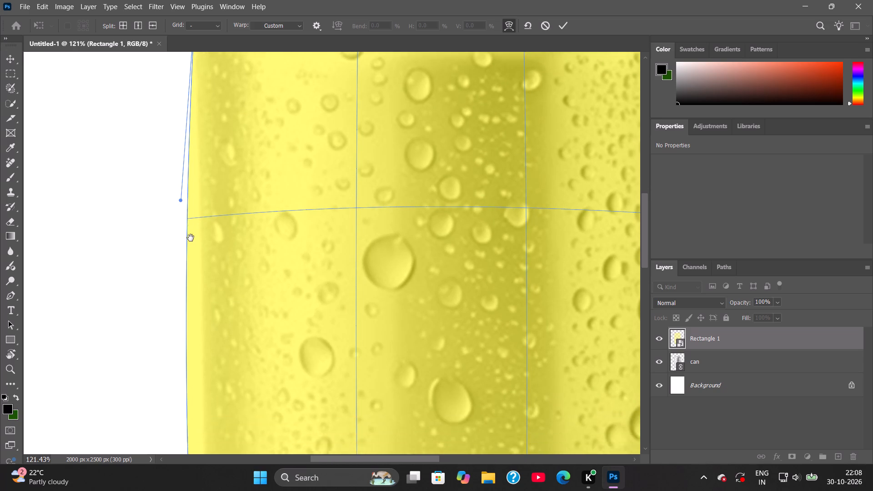
{"action": "scroll", "coordinate": [191, 238], "scroll_direction": "up", "scroll_amount": 9}
{"action": "scroll", "coordinate": [226, 270], "scroll_direction": "down", "scroll_amount": 5, "text": "alt"}
{"action": "key", "text": "space"}
{"action": "key", "text": "space"}
{"action": "key", "text": "space"}
{"action": "key", "text": "space"}
{"action": "key", "text": "space"}
{"action": "key", "text": "space"}
{"action": "key", "text": "space"}
{"action": "key", "text": "space"}
{"action": "key", "text": "space"}
{"action": "key", "text": "space"}
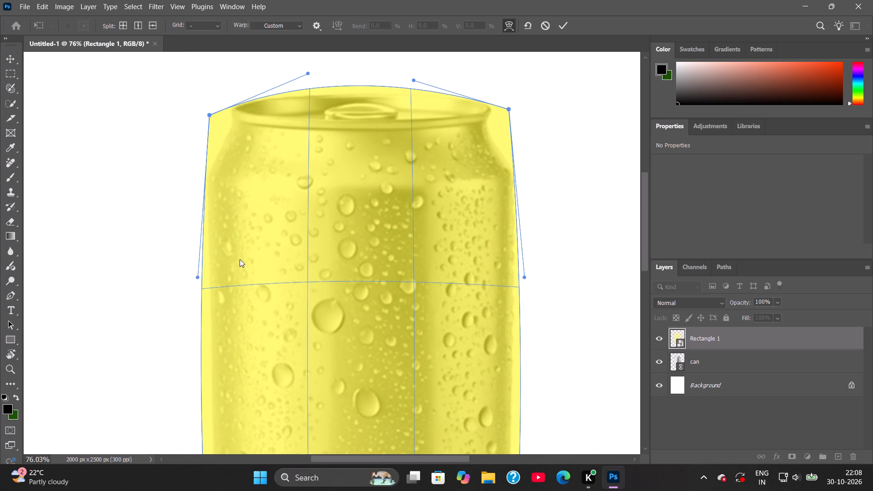
{"action": "left_click", "coordinate": [356, 55]}
{"action": "key", "text": "space"}
{"action": "key", "text": "space"}
{"action": "key", "text": "space"}
{"action": "key", "text": "space"}
{"action": "key", "text": "space"}
{"action": "key", "text": "space"}
{"action": "key", "text": "space"}
{"action": "key", "text": "space"}
{"action": "key", "text": "space"}
{"action": "key", "text": "space"}
{"action": "key", "text": "space"}
{"action": "key", "text": "space"}
{"action": "key", "text": "space"}
{"action": "key", "text": "space"}
{"action": "key", "text": "space"}
{"action": "key", "text": "space"}
{"action": "key", "text": "space"}
{"action": "key", "text": "space"}
{"action": "key", "text": "space"}
{"action": "left_click_drag", "start_coordinate": [254, 272], "coordinate": [254, 280]}
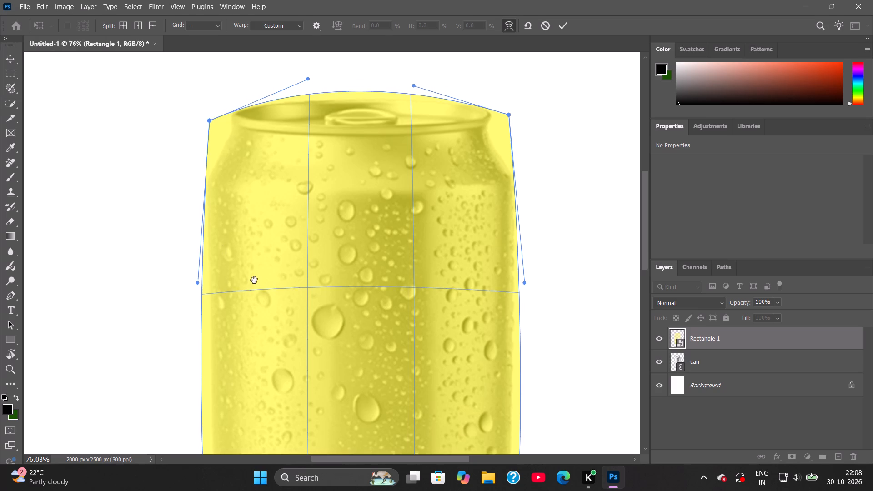
{"action": "left_click_drag", "start_coordinate": [254, 280], "coordinate": [253, 281]}
{"action": "left_click_drag", "start_coordinate": [196, 287], "coordinate": [200, 287]}
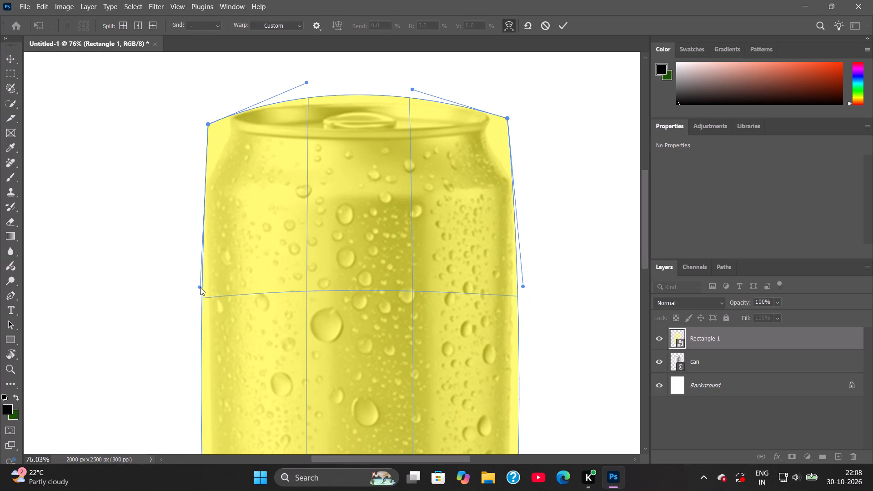
{"action": "left_click_drag", "start_coordinate": [200, 287], "coordinate": [210, 286]}
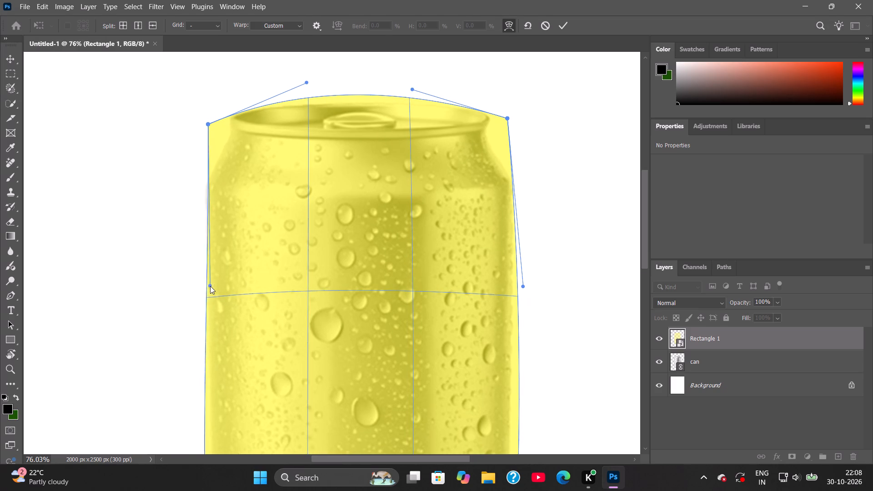
{"action": "left_click_drag", "start_coordinate": [210, 286], "coordinate": [205, 285]}
{"action": "left_click_drag", "start_coordinate": [205, 285], "coordinate": [204, 285]}
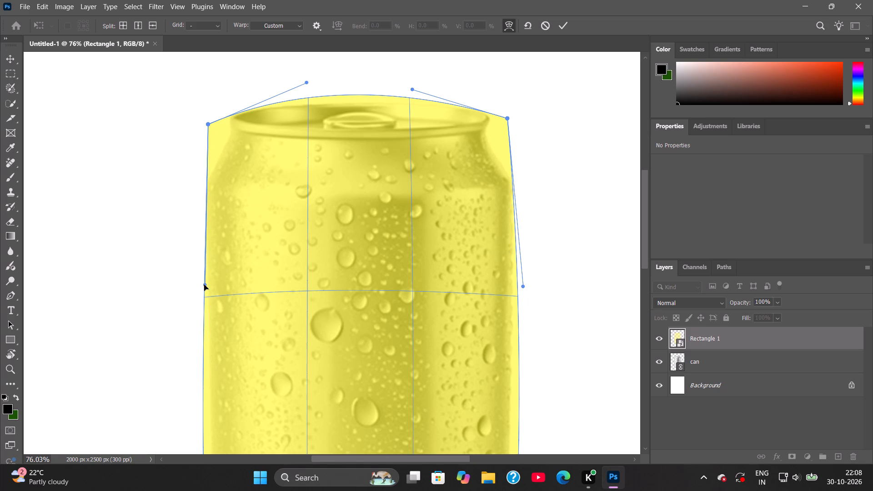
{"action": "left_click_drag", "start_coordinate": [204, 285], "coordinate": [193, 286]}
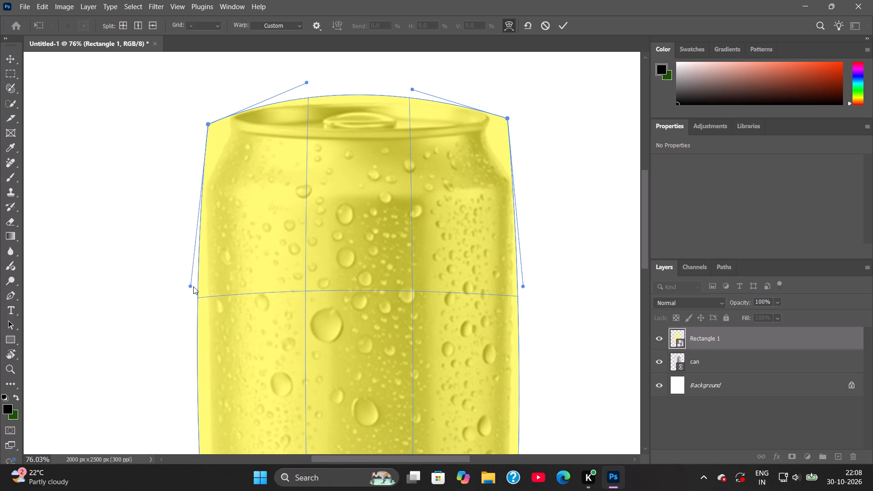
{"action": "left_click_drag", "start_coordinate": [193, 286], "coordinate": [197, 287]}
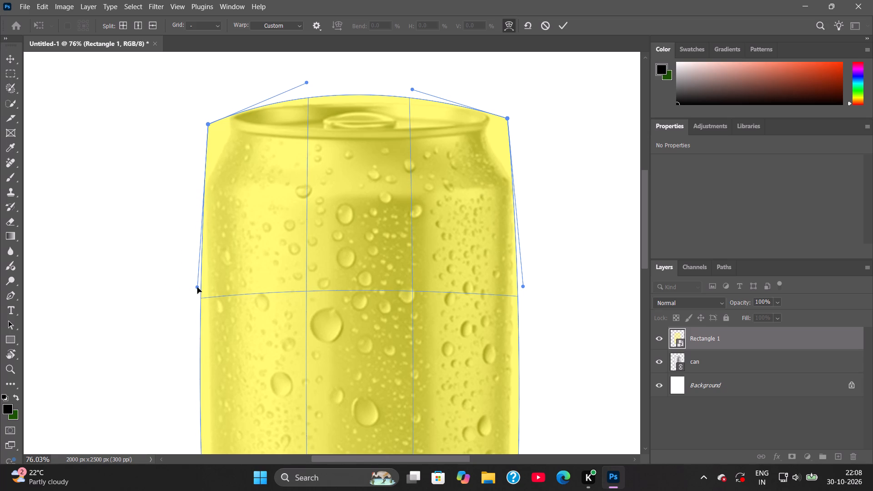
Pull the lower curve handle on the warp's left side inward to tighten that edge against the can's lower body.
{"action": "key", "text": "space"}
{"action": "key", "text": "space"}
{"action": "key", "text": "space"}
{"action": "key", "text": "space"}
{"action": "key", "text": "space"}
{"action": "key", "text": "space"}
{"action": "key", "text": "space"}
{"action": "key", "text": "space"}
{"action": "key", "text": "space"}
{"action": "key", "text": "space"}
{"action": "key", "text": "space"}
{"action": "key", "text": "space"}
{"action": "key", "text": "space"}
{"action": "key", "text": "space"}
{"action": "key", "text": "space"}
{"action": "key", "text": "space"}
{"action": "left_click_drag", "start_coordinate": [251, 389], "coordinate": [255, 202]}
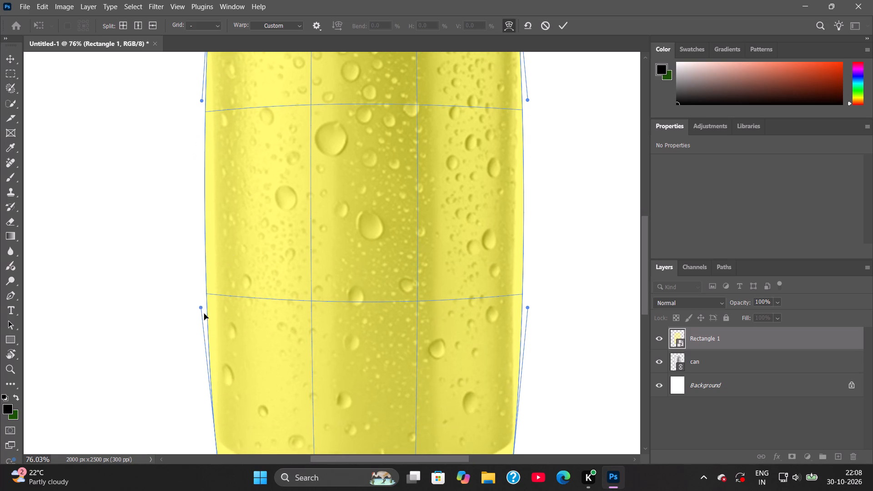
{"action": "left_click_drag", "start_coordinate": [199, 306], "coordinate": [213, 306]}
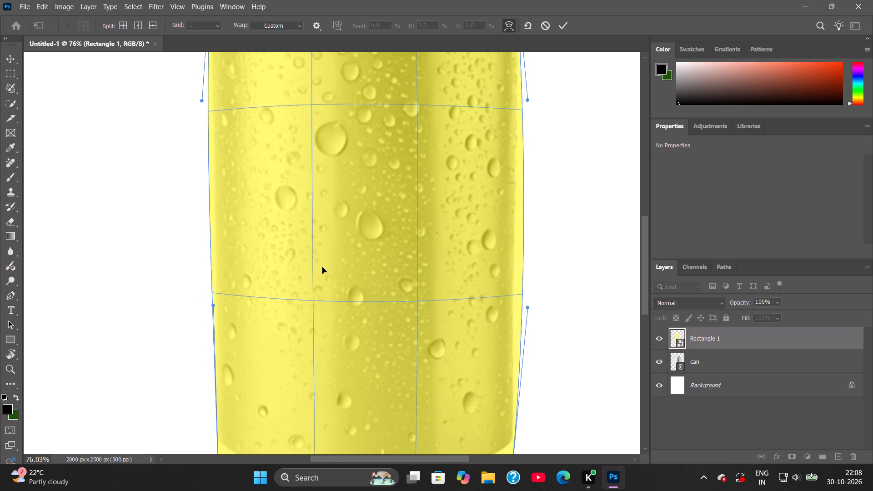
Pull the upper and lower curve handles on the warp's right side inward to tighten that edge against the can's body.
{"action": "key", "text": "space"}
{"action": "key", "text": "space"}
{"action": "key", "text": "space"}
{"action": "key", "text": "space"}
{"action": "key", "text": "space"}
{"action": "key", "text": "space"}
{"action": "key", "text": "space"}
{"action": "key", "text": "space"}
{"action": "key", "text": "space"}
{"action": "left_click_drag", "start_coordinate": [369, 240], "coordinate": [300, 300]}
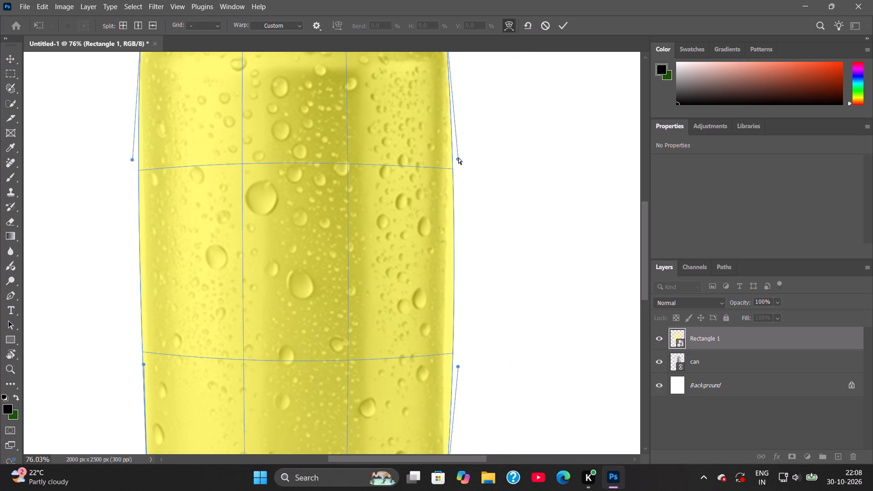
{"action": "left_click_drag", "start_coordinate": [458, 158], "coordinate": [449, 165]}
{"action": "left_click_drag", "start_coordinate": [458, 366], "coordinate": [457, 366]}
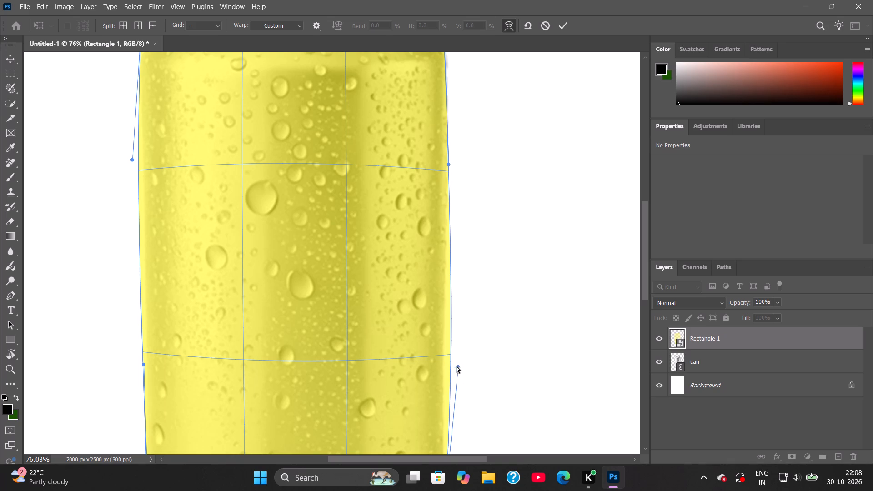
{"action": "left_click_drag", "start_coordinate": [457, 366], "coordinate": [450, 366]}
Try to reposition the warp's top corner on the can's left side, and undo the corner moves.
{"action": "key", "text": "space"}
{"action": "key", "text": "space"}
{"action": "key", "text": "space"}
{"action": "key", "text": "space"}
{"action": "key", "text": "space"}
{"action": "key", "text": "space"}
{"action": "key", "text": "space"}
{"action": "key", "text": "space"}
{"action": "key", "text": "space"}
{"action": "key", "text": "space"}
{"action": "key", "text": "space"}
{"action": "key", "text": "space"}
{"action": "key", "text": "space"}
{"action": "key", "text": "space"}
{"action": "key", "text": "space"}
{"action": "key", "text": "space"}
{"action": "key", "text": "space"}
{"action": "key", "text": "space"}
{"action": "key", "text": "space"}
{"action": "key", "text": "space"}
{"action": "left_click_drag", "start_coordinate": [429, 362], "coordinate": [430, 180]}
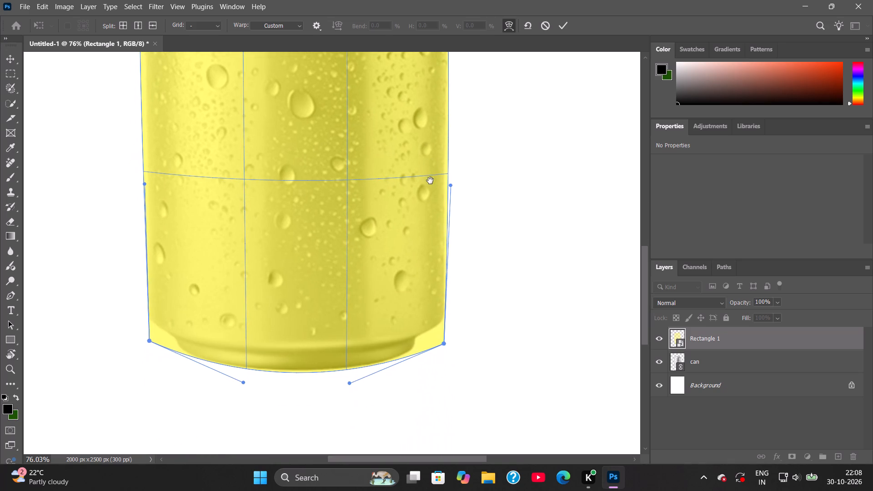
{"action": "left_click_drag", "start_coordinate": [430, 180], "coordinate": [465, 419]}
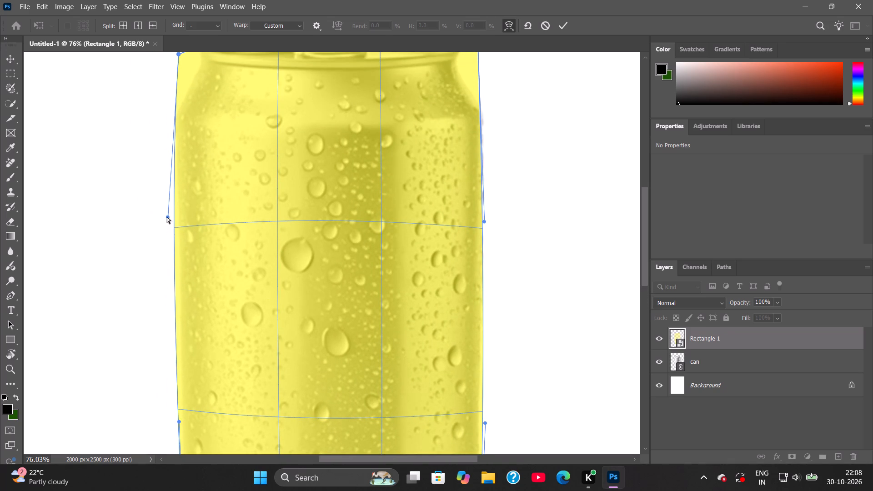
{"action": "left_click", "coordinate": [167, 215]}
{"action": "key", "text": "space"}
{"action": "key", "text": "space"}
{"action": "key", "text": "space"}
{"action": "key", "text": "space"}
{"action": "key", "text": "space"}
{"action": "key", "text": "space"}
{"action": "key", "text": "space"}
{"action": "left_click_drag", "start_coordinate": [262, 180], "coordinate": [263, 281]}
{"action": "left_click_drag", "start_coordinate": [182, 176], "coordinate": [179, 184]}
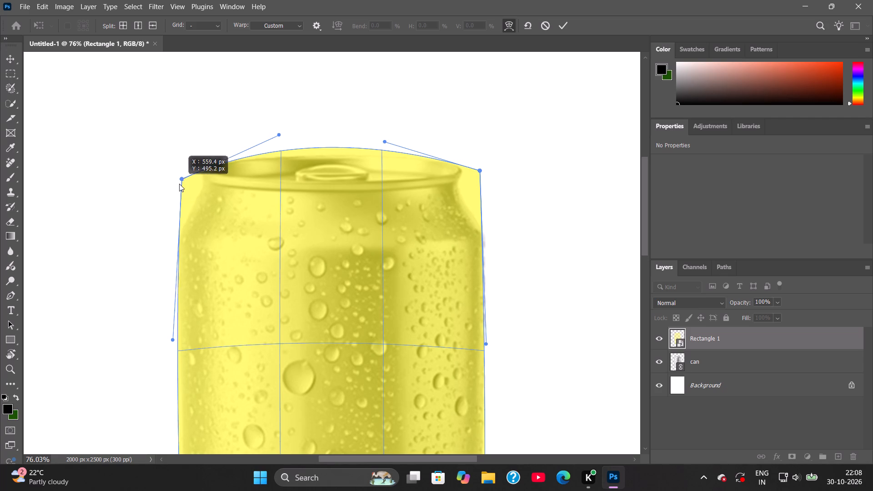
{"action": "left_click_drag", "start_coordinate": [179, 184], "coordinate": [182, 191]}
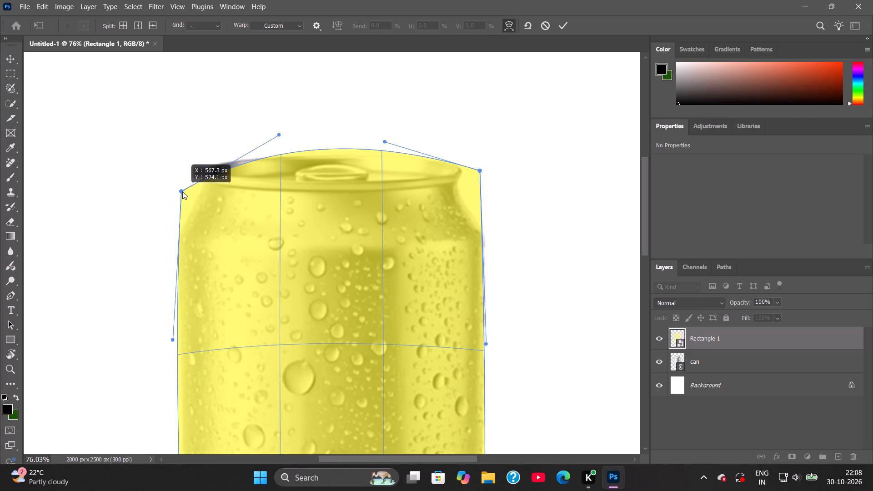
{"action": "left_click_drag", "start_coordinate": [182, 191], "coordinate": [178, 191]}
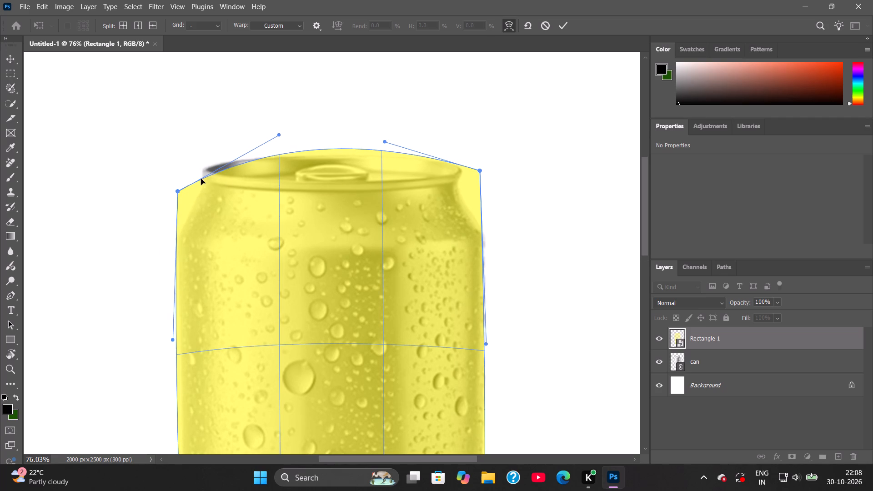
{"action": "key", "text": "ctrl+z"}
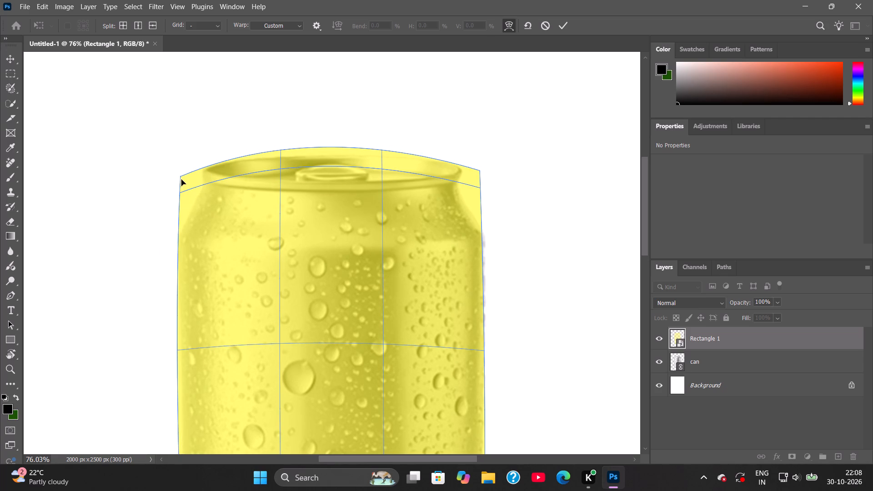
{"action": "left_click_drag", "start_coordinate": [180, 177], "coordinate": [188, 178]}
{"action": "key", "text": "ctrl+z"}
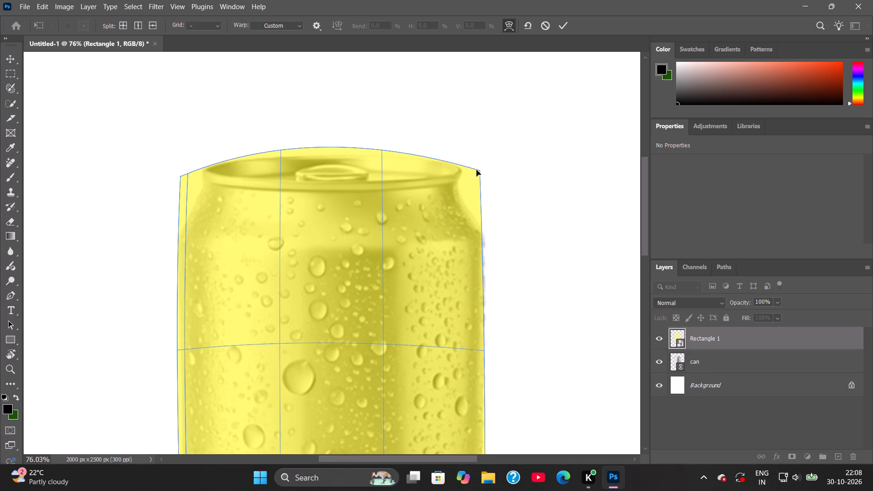
Commit the custom warp on the yellow label and return to the Move tool.
{"action": "key", "text": "space"}
{"action": "key", "text": "space"}
{"action": "key", "text": "space"}
{"action": "left_click_drag", "start_coordinate": [413, 339], "coordinate": [411, 223]}
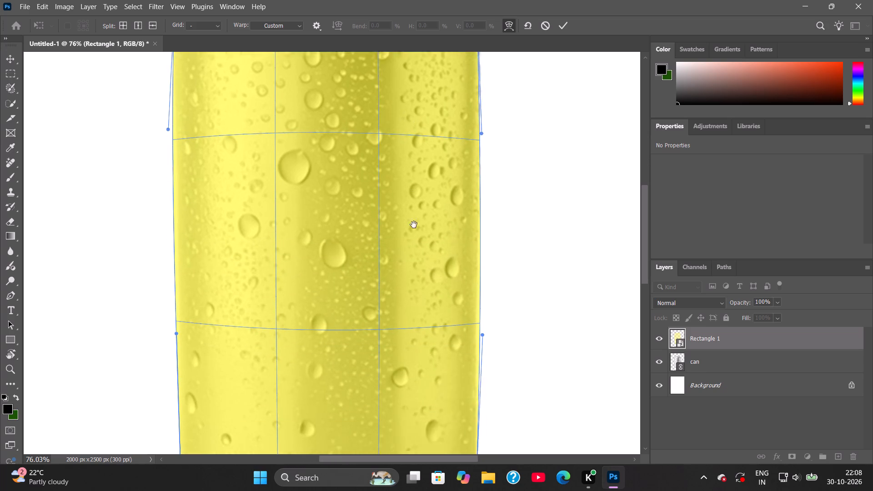
{"action": "scroll", "coordinate": [412, 237], "scroll_direction": "down", "scroll_amount": 3, "text": "alt"}
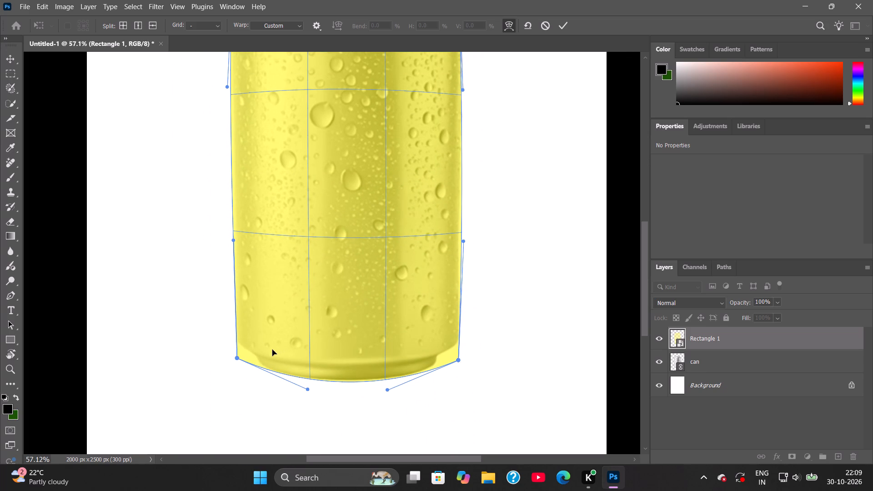
{"action": "scroll", "coordinate": [356, 249], "scroll_direction": "down", "scroll_amount": 3, "text": "alt"}
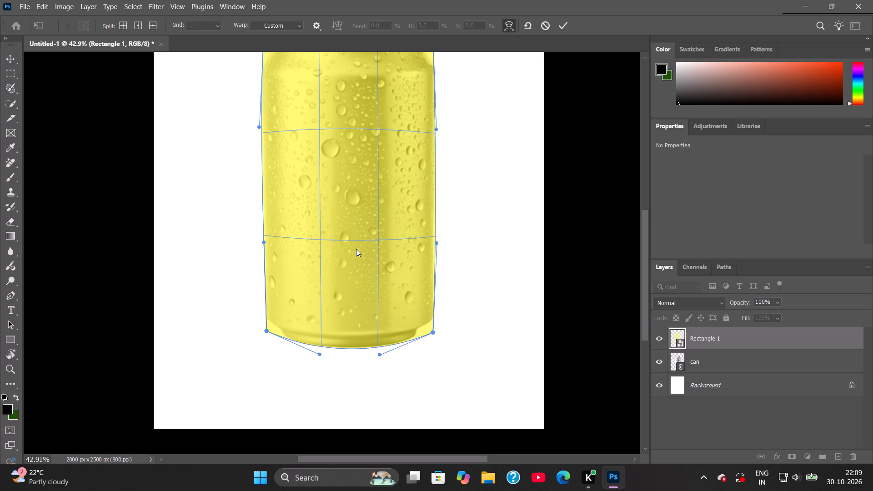
{"action": "key", "text": "space"}
{"action": "key", "text": "space"}
{"action": "key", "text": "space"}
{"action": "key", "text": "space"}
{"action": "key", "text": "space"}
{"action": "key", "text": "space"}
{"action": "key", "text": "space"}
{"action": "key", "text": "space"}
{"action": "left_click", "coordinate": [124, 136]}
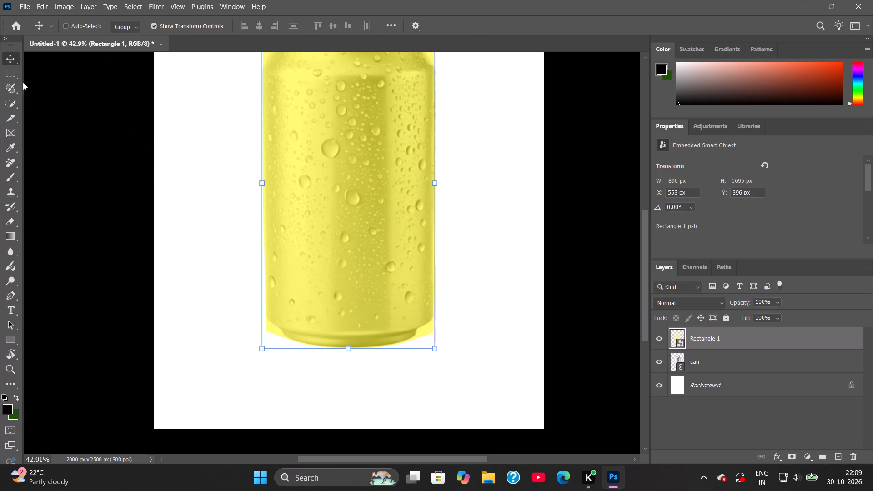
{"action": "left_click", "coordinate": [11, 59]}
Examine how the warped yellow label fits the can's outline from lid to base.
{"action": "scroll", "coordinate": [359, 282], "scroll_direction": "up", "scroll_amount": 6}
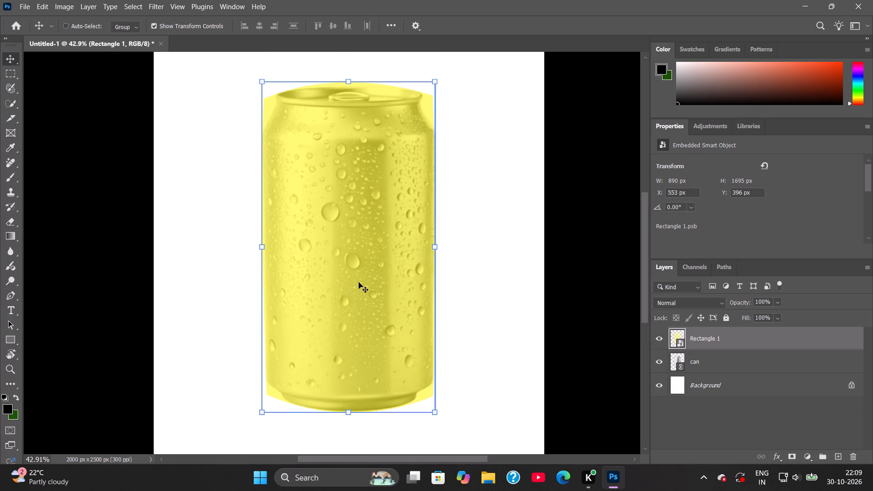
{"action": "scroll", "coordinate": [359, 282], "scroll_direction": "up", "scroll_amount": 4}
{"action": "key", "text": "space"}
{"action": "key", "text": "space"}
{"action": "key", "text": "space"}
{"action": "key", "text": "space"}
{"action": "key", "text": "space"}
{"action": "key", "text": "space"}
{"action": "scroll", "coordinate": [359, 282], "scroll_direction": "down", "scroll_amount": 3}
{"action": "scroll", "coordinate": [359, 282], "scroll_direction": "up", "scroll_amount": 2}
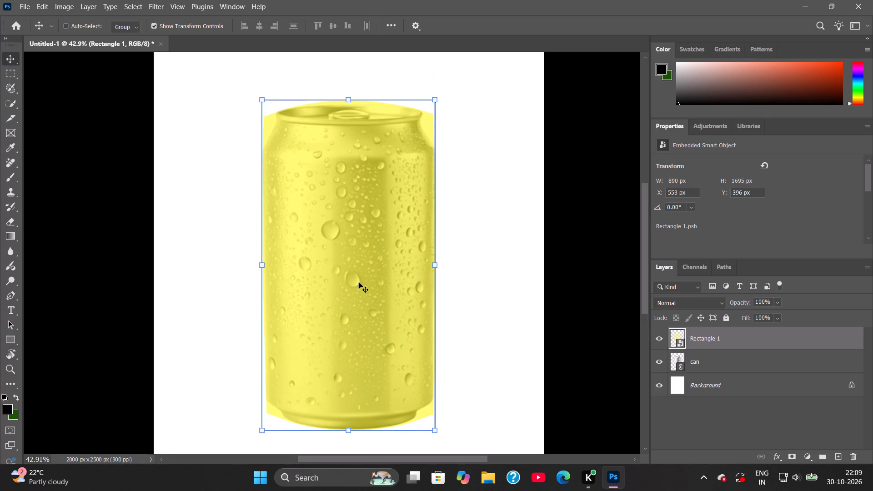
{"action": "left_click", "coordinate": [213, 138]}
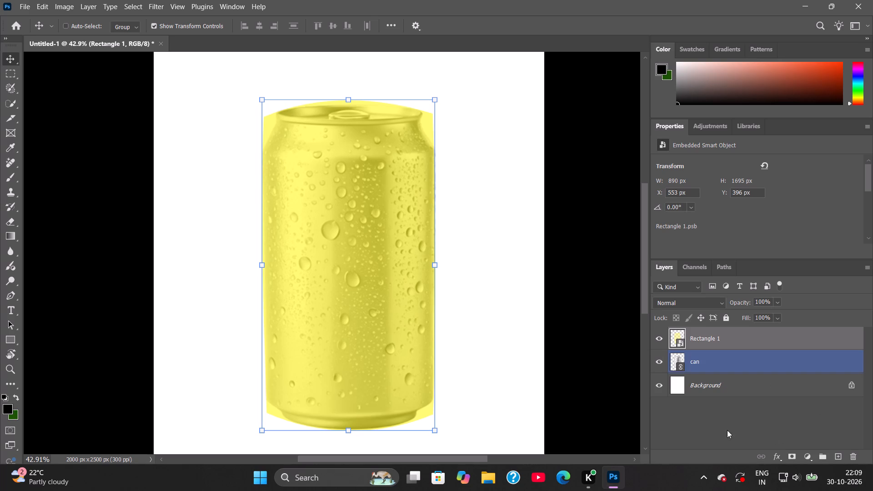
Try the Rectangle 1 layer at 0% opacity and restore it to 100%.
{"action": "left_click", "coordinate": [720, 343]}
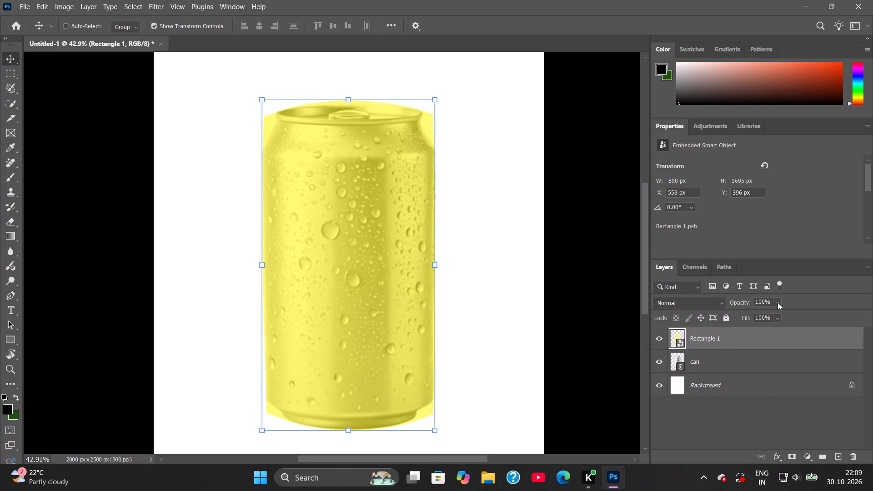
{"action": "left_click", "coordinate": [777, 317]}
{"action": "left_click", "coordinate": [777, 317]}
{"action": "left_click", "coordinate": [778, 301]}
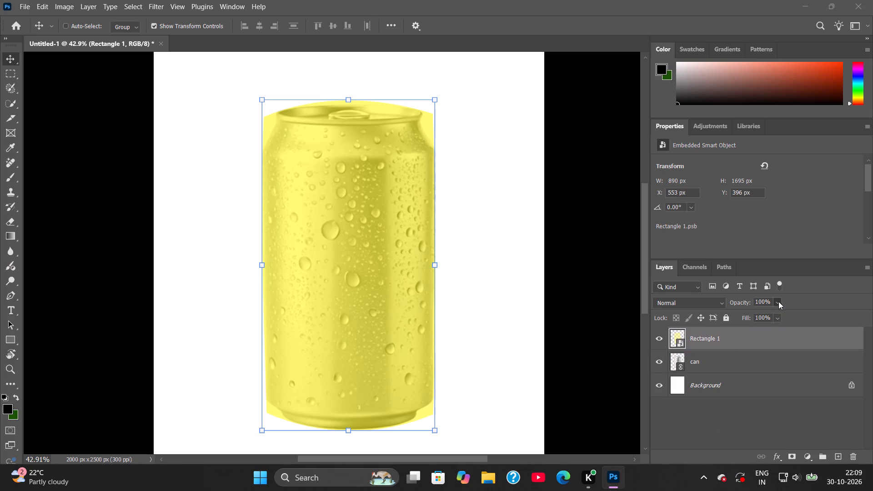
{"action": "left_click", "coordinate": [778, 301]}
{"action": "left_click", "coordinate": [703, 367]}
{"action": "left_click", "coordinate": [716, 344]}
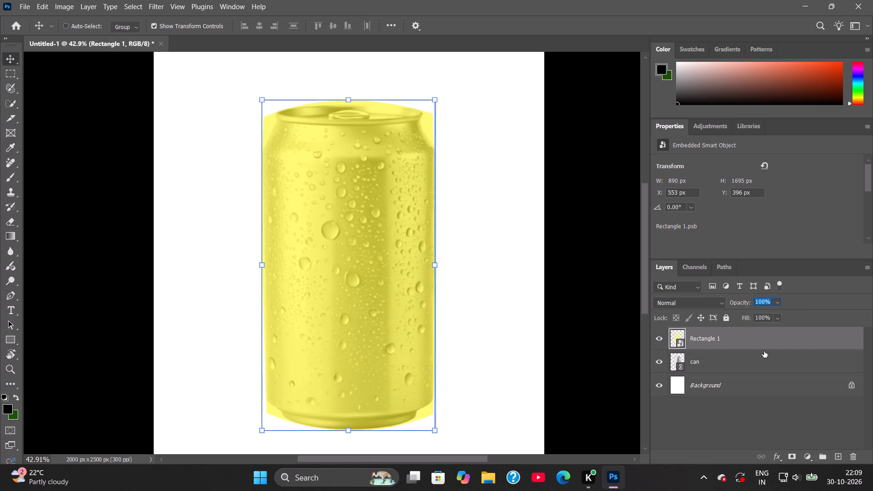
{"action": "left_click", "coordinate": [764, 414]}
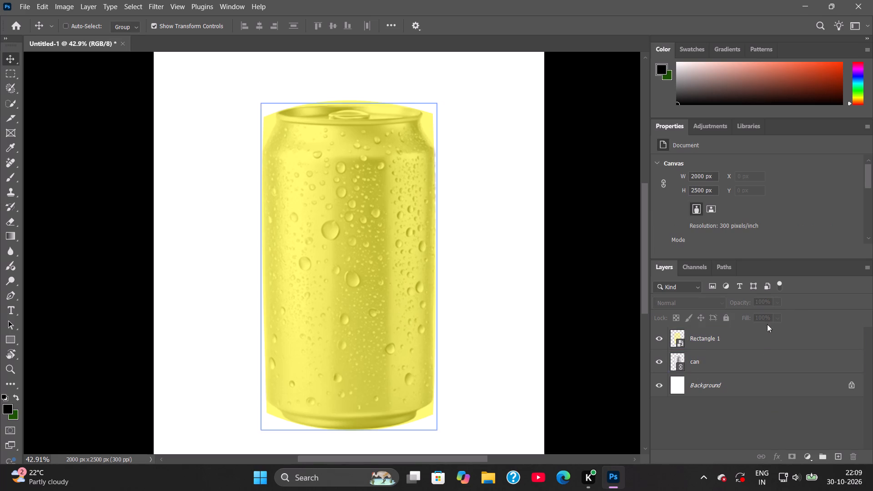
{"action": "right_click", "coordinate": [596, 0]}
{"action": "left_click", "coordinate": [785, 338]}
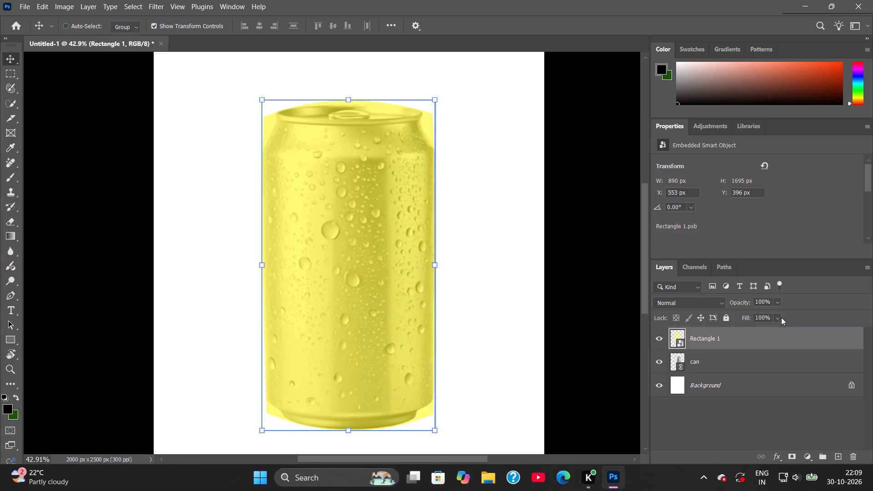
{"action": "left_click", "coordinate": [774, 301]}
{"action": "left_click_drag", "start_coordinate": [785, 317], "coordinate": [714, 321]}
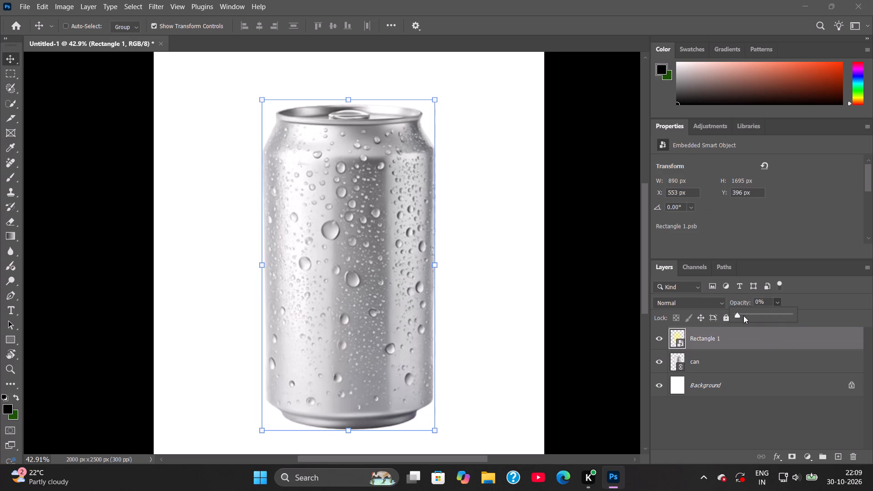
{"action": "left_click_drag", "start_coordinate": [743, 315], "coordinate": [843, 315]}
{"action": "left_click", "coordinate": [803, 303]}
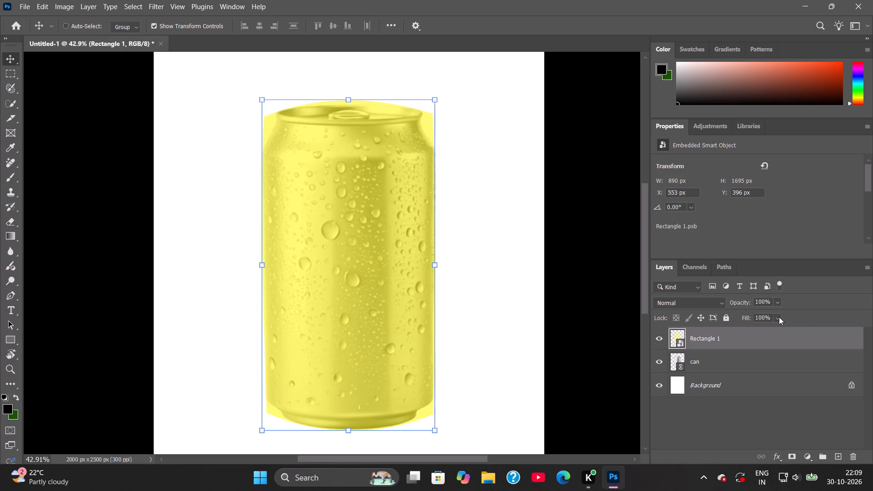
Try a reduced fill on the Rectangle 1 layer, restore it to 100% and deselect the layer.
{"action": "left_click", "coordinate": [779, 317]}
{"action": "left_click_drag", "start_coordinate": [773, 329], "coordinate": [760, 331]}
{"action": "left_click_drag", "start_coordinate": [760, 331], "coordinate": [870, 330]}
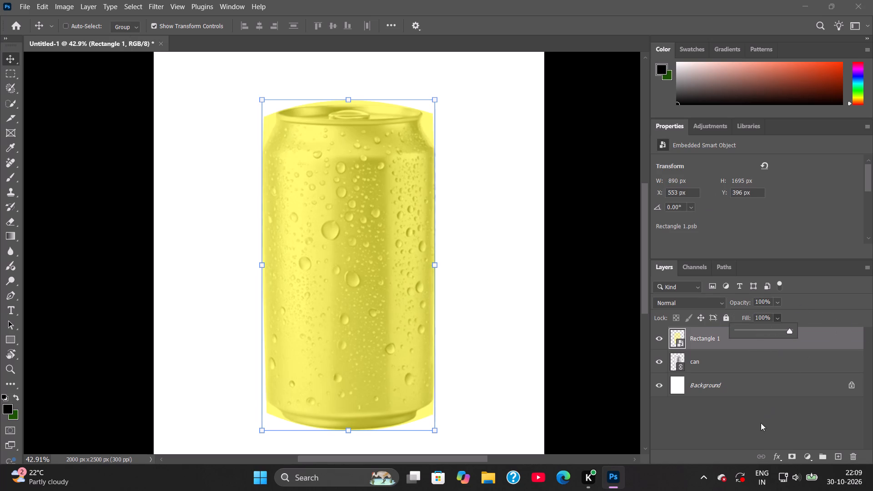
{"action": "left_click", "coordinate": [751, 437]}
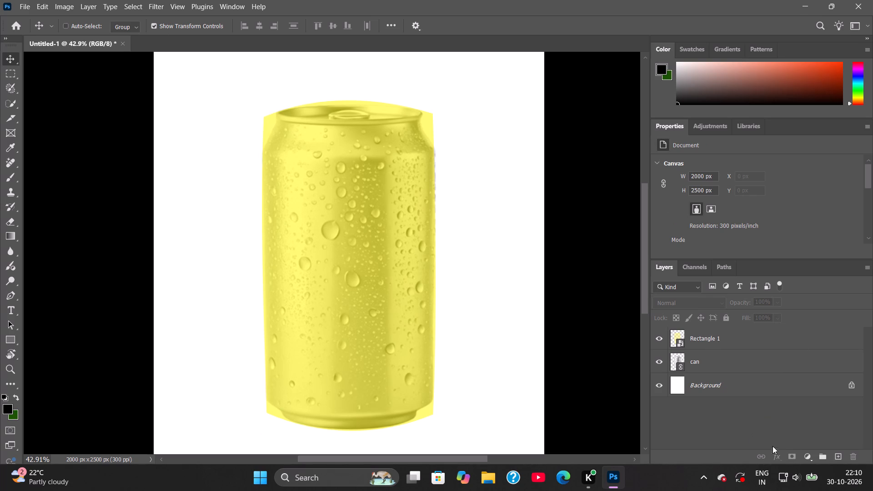
Delete the warped yellow Rectangle 1 layer from the document.
{"action": "left_click", "coordinate": [697, 343]}
{"action": "key", "text": "Delete"}
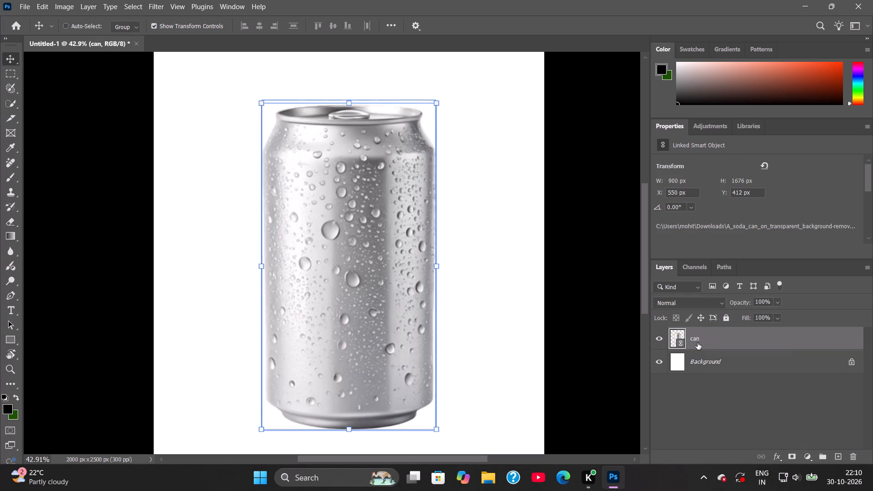
{"action": "left_click", "coordinate": [707, 399]}
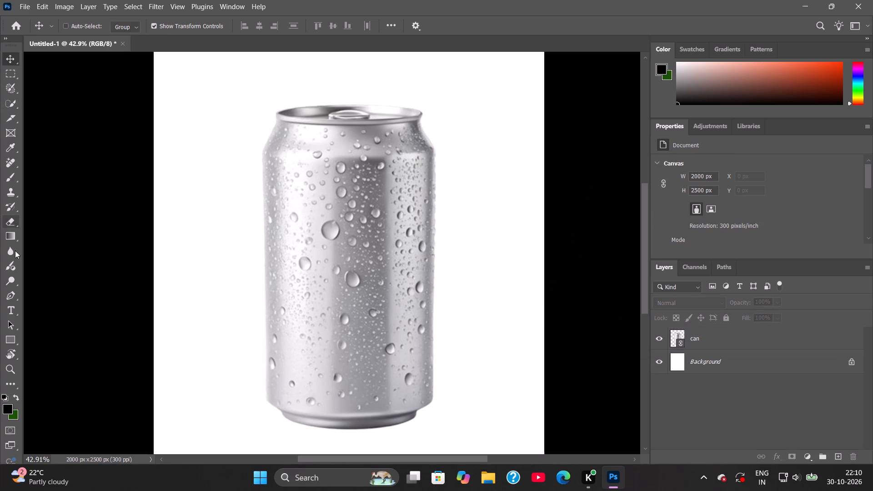
Draw a yellow rectangle about 962 px wide over the whole can, and lower its top edge for a height of about 1685 px.
{"action": "left_click", "coordinate": [11, 342]}
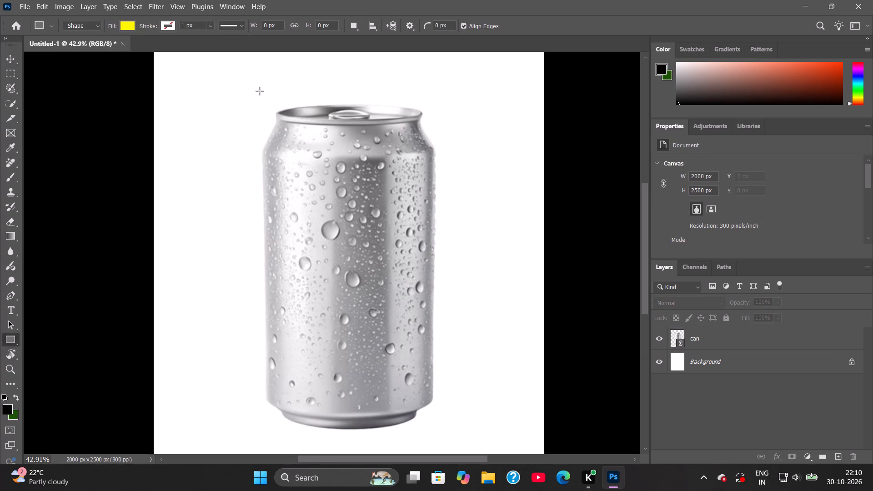
{"action": "left_click_drag", "start_coordinate": [253, 88], "coordinate": [441, 428]}
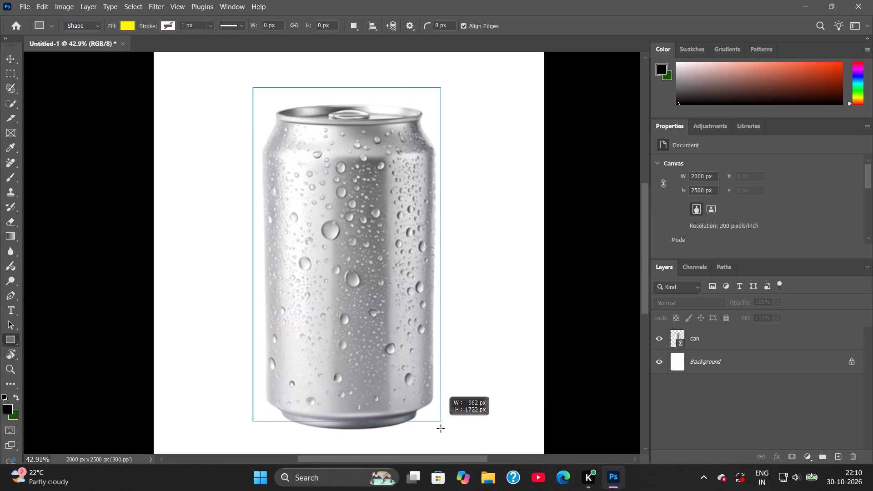
{"action": "left_click_drag", "start_coordinate": [441, 428], "coordinate": [440, 433]}
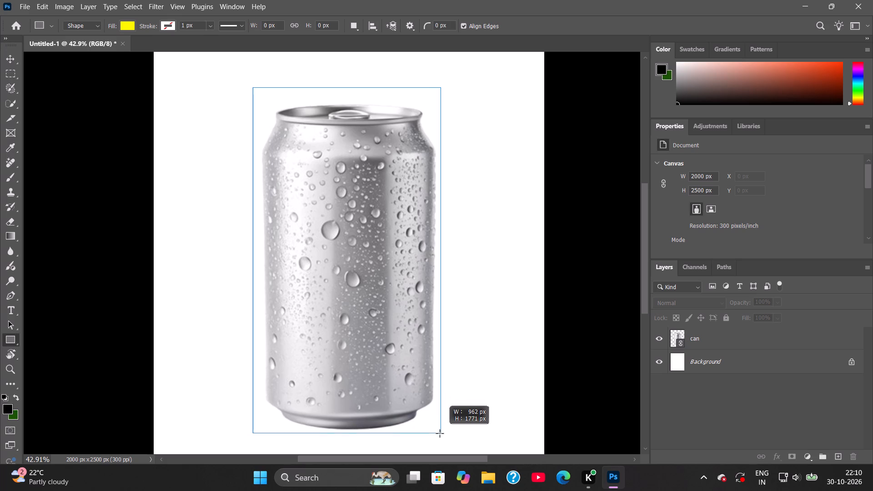
{"action": "left_click_drag", "start_coordinate": [440, 433], "coordinate": [441, 432]}
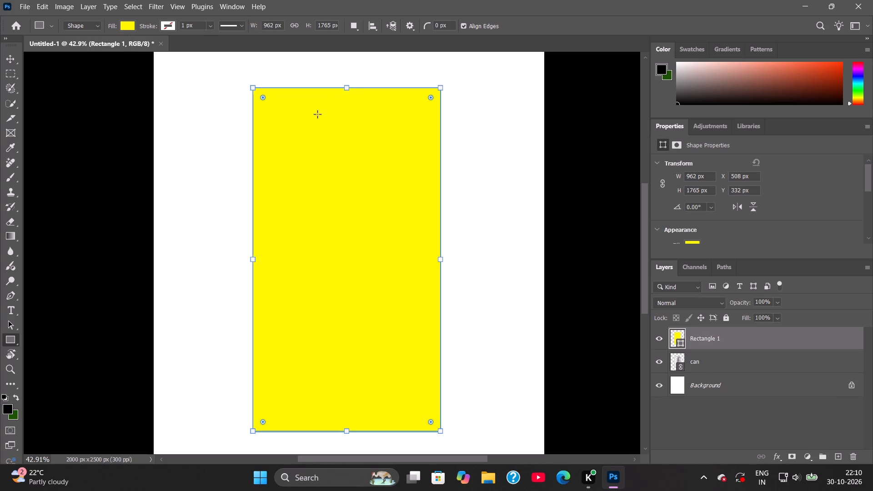
{"action": "left_click_drag", "start_coordinate": [347, 89], "coordinate": [347, 104]}
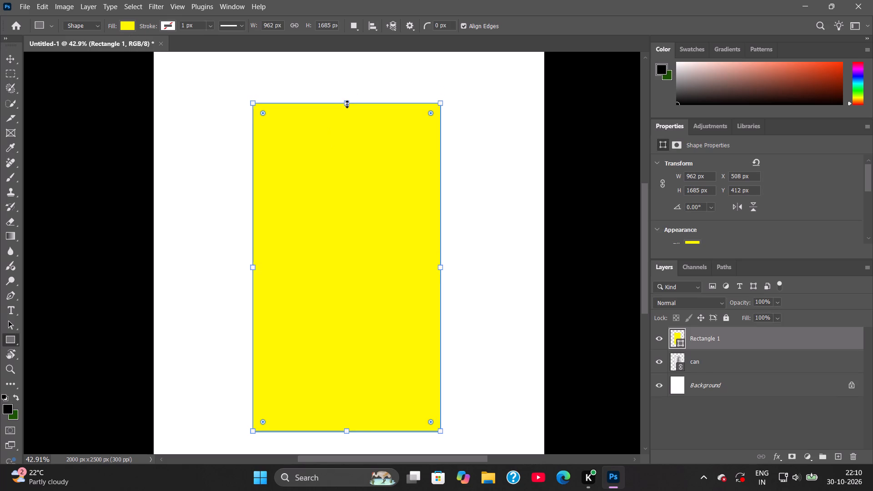
Set the new yellow rectangle layer's opacity to 61%.
{"action": "left_click", "coordinate": [721, 341]}
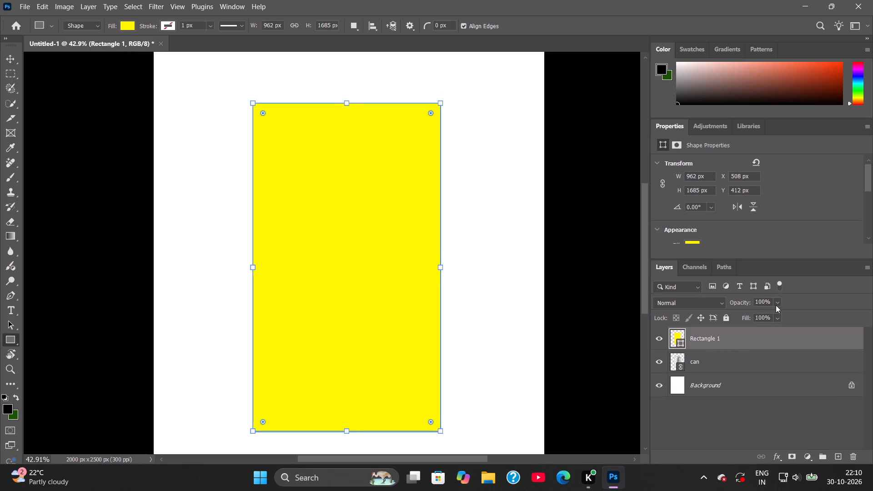
{"action": "left_click", "coordinate": [777, 302]}
{"action": "left_click", "coordinate": [769, 312]}
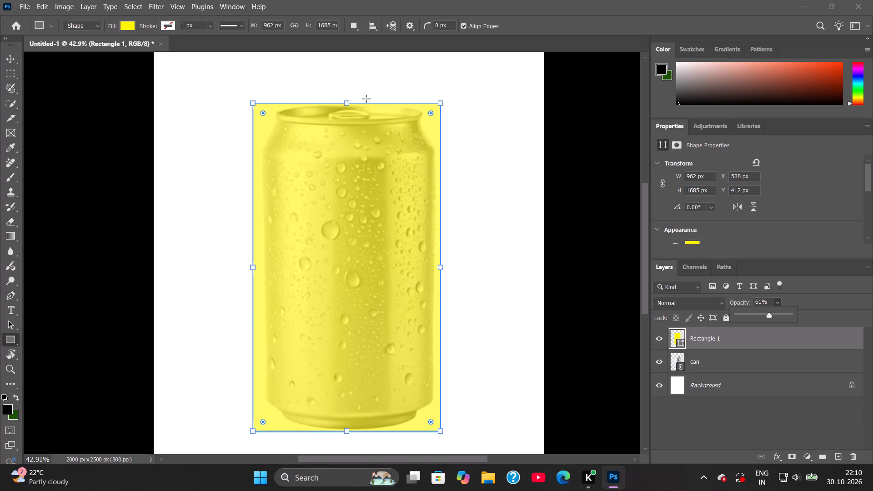
Extend the yellow rectangle's top and bottom edges beyond the can for a height of about 1734 px.
{"action": "left_click", "coordinate": [6, 61]}
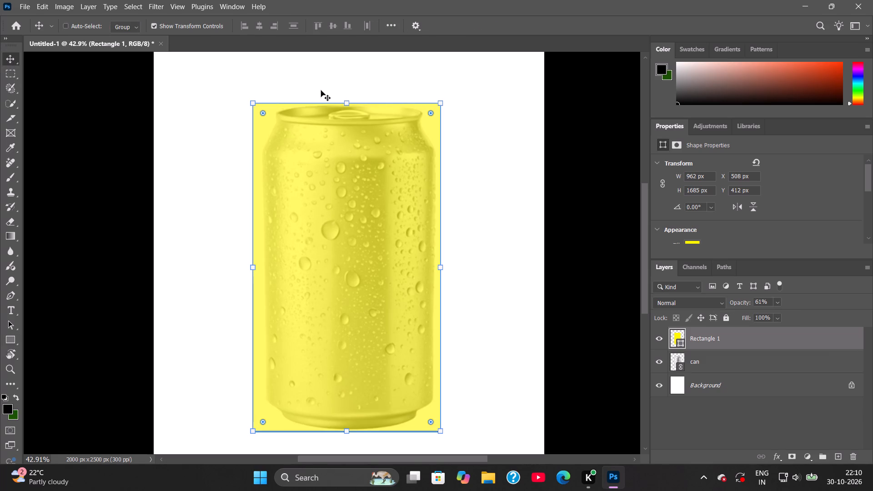
{"action": "left_click_drag", "start_coordinate": [346, 101], "coordinate": [349, 97]}
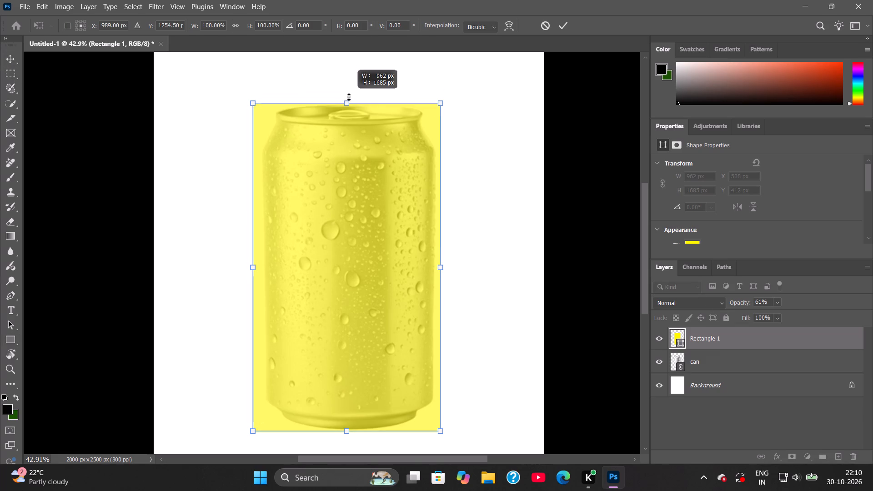
{"action": "left_click_drag", "start_coordinate": [349, 97], "coordinate": [349, 96]}
{"action": "left_click_drag", "start_coordinate": [347, 434], "coordinate": [349, 441]}
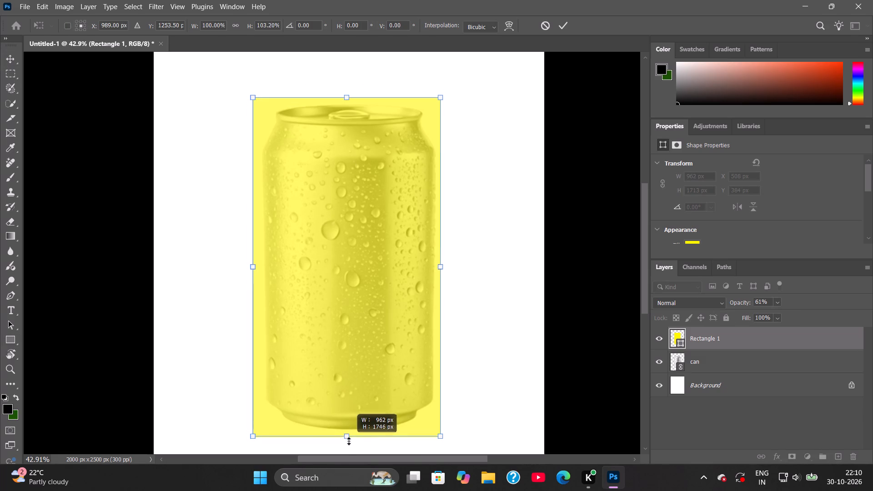
{"action": "left_click_drag", "start_coordinate": [349, 441], "coordinate": [350, 438]}
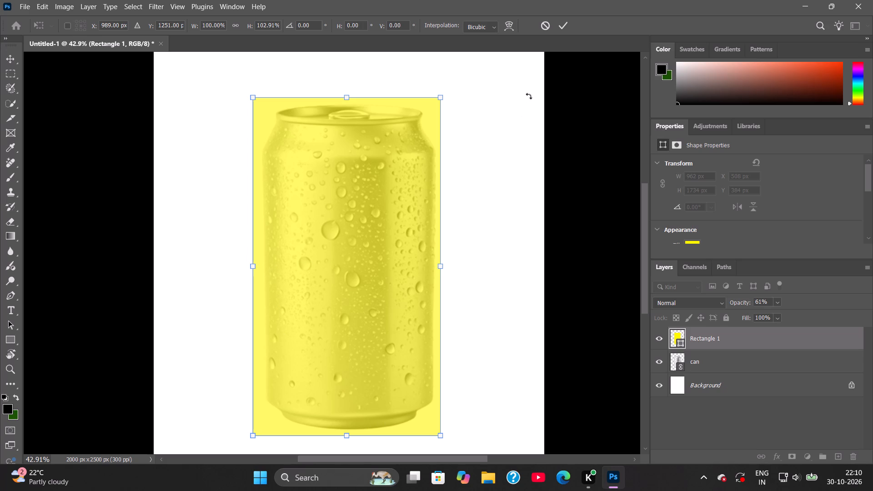
{"action": "left_click", "coordinate": [564, 26]}
Centre the yellow rectangle horizontally and vertically on the Background layer, and deselect the layers.
{"action": "left_click", "coordinate": [718, 385], "text": "ctrl"}
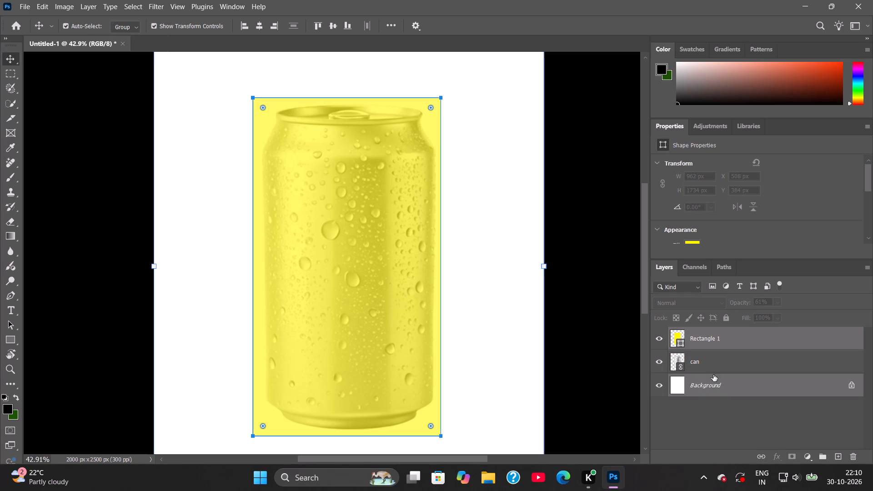
{"action": "left_click", "coordinate": [260, 25]}
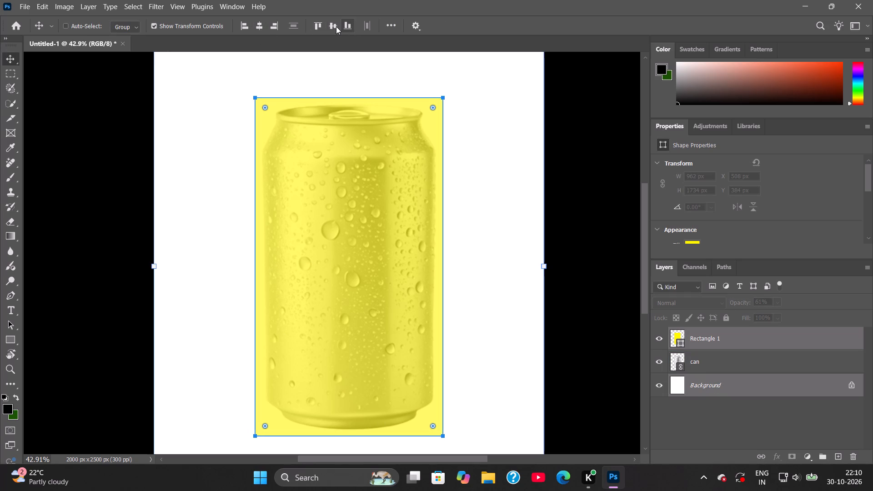
{"action": "left_click", "coordinate": [336, 26]}
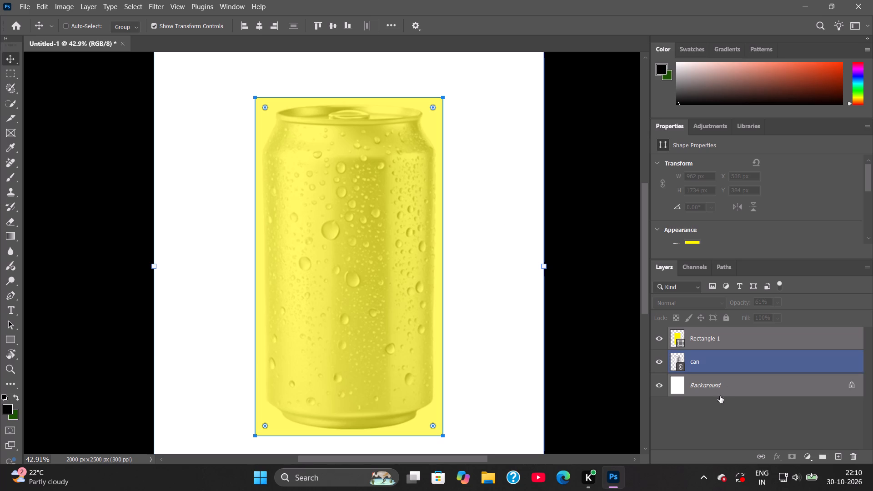
{"action": "left_click", "coordinate": [708, 405]}
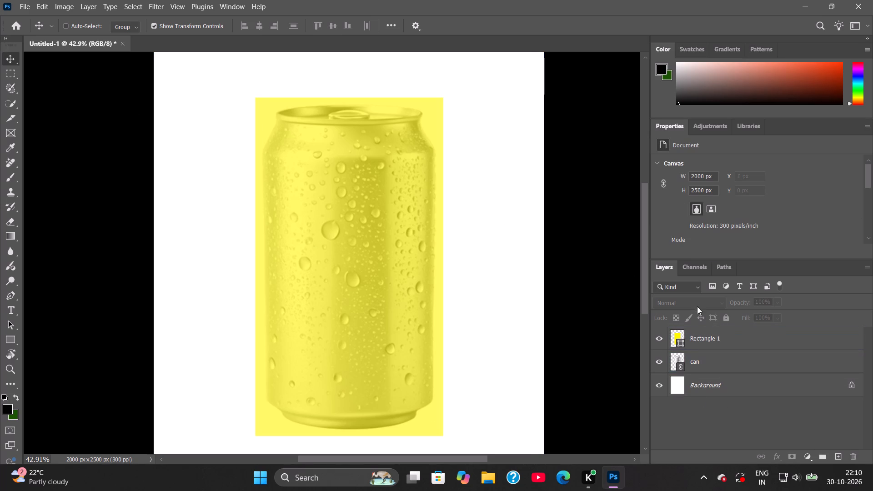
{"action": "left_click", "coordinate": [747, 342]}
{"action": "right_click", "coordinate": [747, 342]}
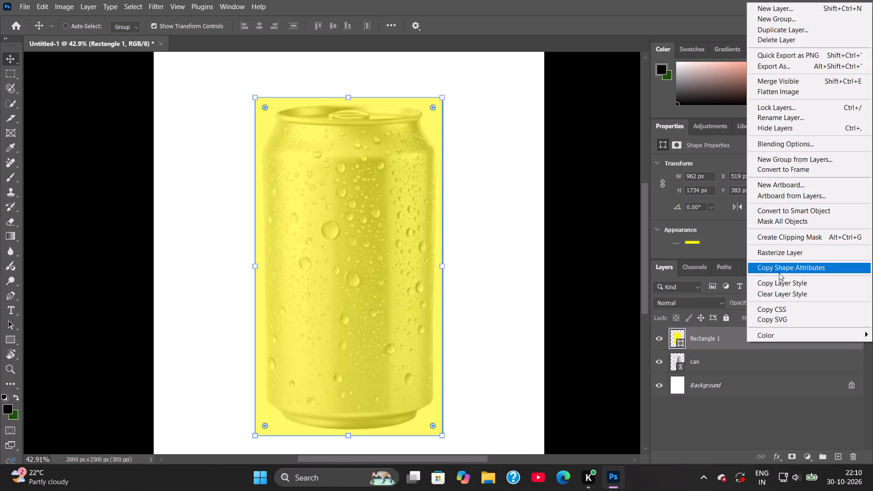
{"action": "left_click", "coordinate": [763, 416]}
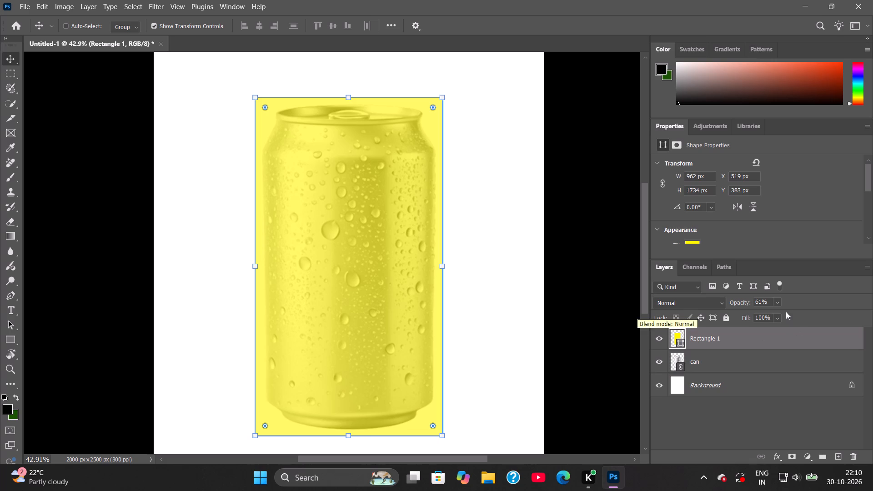
Set the Rectangle 1 layer's opacity to 100% and deselect it.
{"action": "left_click", "coordinate": [774, 300]}
{"action": "left_click_drag", "start_coordinate": [784, 313], "coordinate": [855, 316]}
{"action": "left_click", "coordinate": [760, 436]}
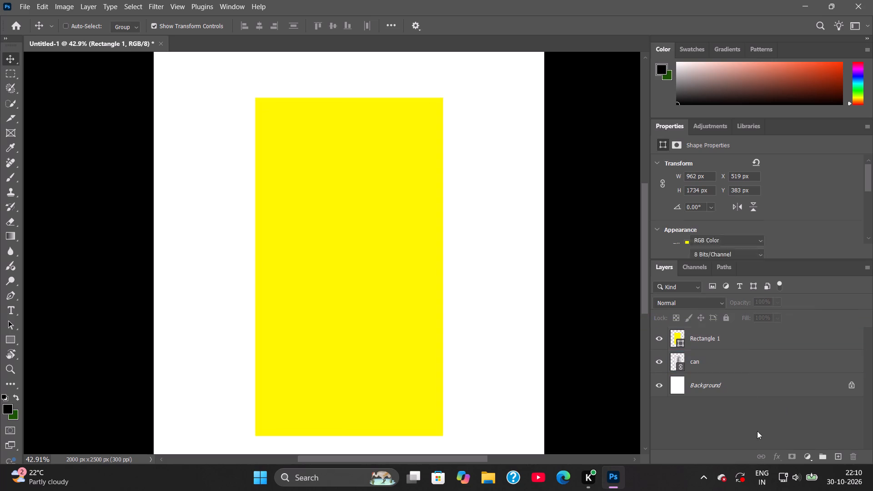
Convert the Rectangle 1 layer to a smart object.
{"action": "left_click", "coordinate": [747, 341]}
{"action": "right_click", "coordinate": [747, 341]}
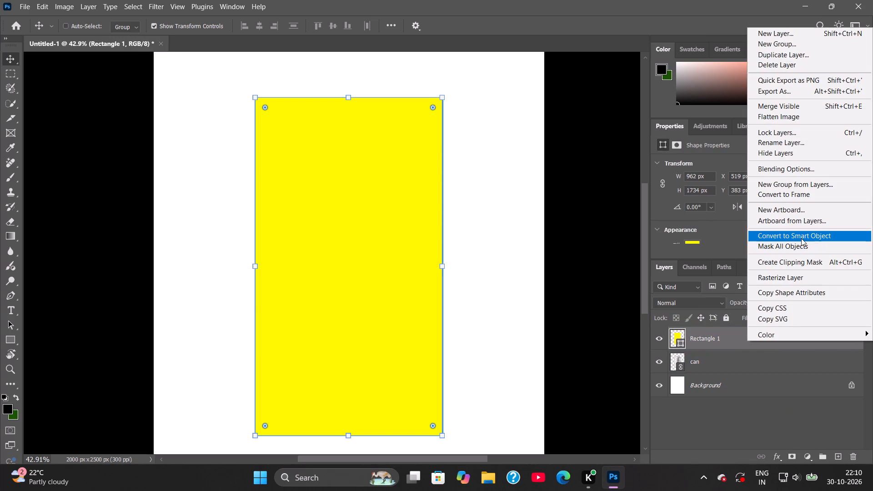
{"action": "left_click", "coordinate": [801, 238]}
Set the Rectangle 1 smart object's opacity to 43%.
{"action": "left_click", "coordinate": [776, 301]}
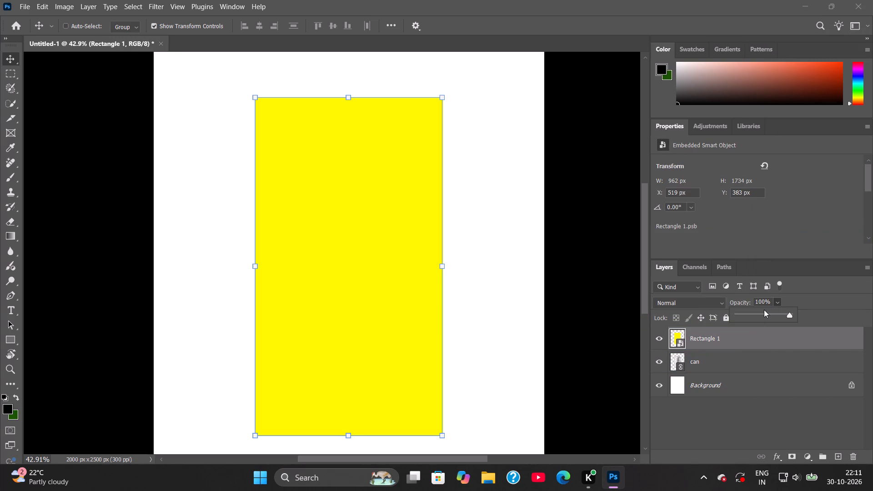
{"action": "left_click", "coordinate": [764, 310]}
{"action": "left_click", "coordinate": [760, 315]}
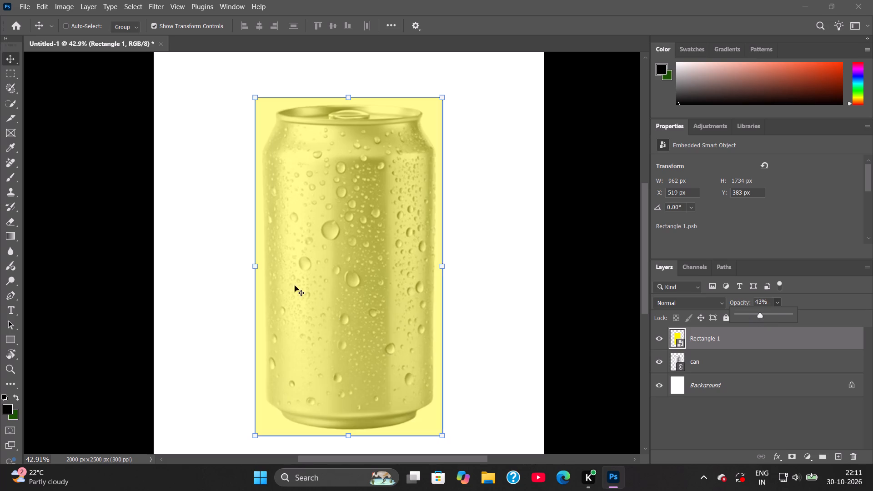
Warp the yellow rectangle, pulling both bottom corners inward and up so its lower edge curves along the can's base.
{"action": "left_click", "coordinate": [254, 267]}
{"action": "right_click", "coordinate": [254, 267]}
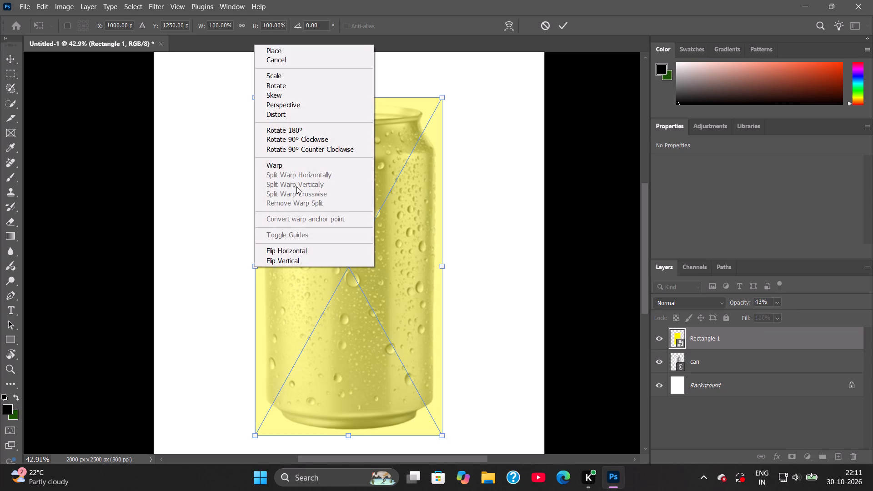
{"action": "left_click", "coordinate": [284, 164]}
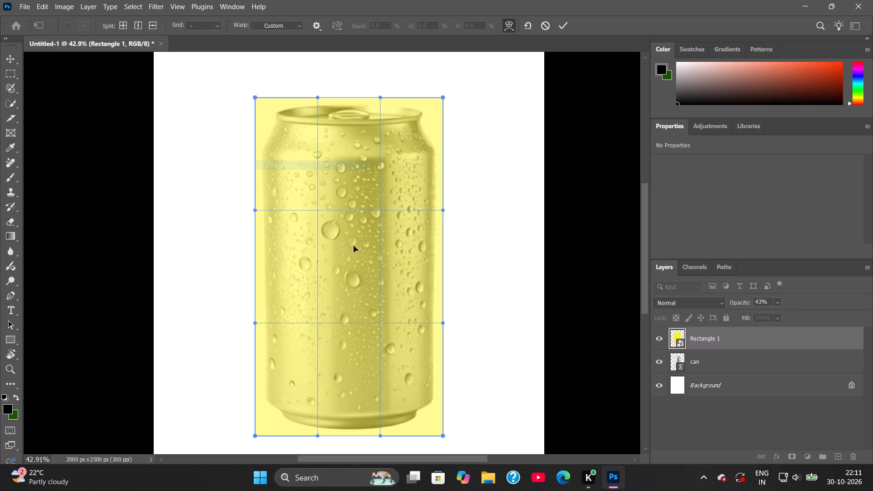
{"action": "scroll", "coordinate": [366, 388], "scroll_direction": "up", "scroll_amount": 9, "text": "alt"}
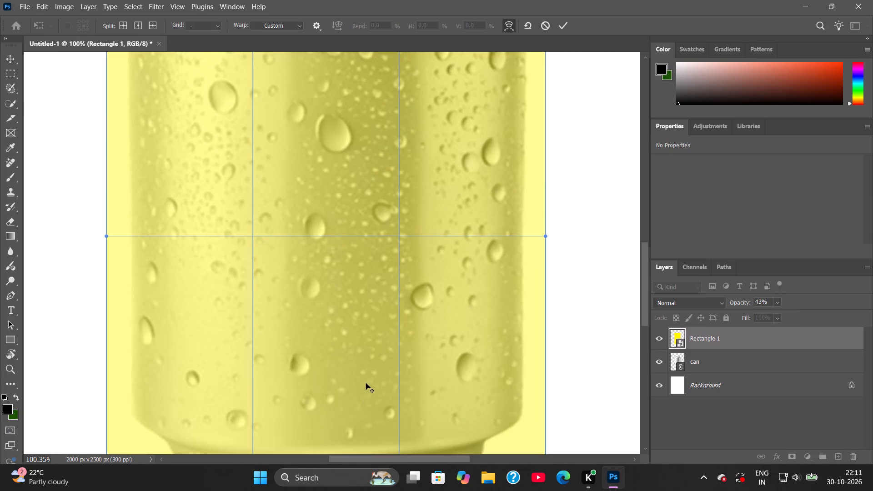
{"action": "key", "text": "space"}
{"action": "key", "text": "space"}
{"action": "key", "text": "space"}
{"action": "key", "text": "space"}
{"action": "key", "text": "space"}
{"action": "key", "text": "space"}
{"action": "key", "text": "space"}
{"action": "key", "text": "space"}
{"action": "key", "text": "space"}
{"action": "key", "text": "space"}
{"action": "key", "text": "space"}
{"action": "key", "text": "space"}
{"action": "key", "text": "space"}
{"action": "key", "text": "space"}
{"action": "key", "text": "space"}
{"action": "left_click_drag", "start_coordinate": [370, 376], "coordinate": [375, 170]}
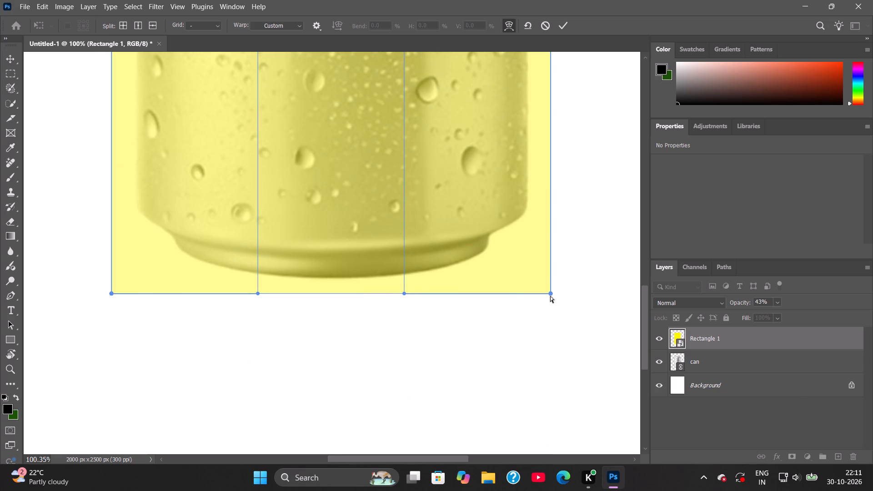
{"action": "left_click_drag", "start_coordinate": [551, 294], "coordinate": [527, 250]}
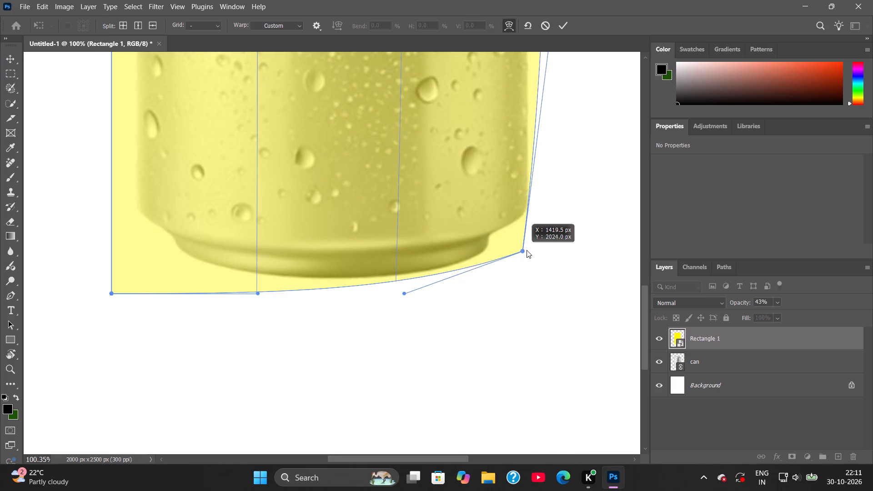
{"action": "left_click_drag", "start_coordinate": [527, 250], "coordinate": [526, 242]}
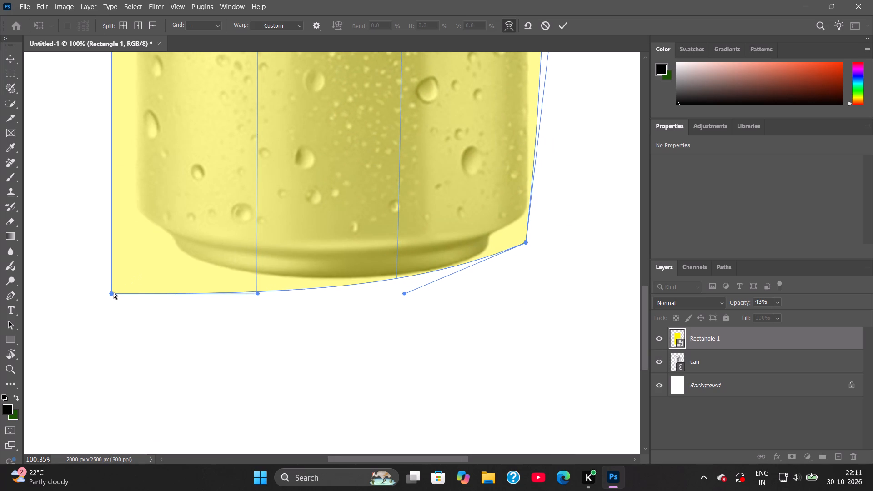
{"action": "left_click_drag", "start_coordinate": [111, 292], "coordinate": [139, 241]}
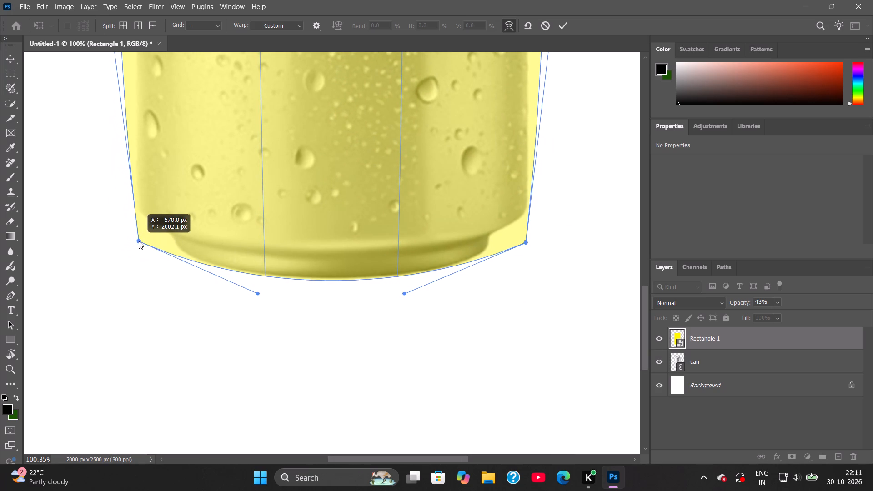
{"action": "left_click_drag", "start_coordinate": [139, 241], "coordinate": [141, 240]}
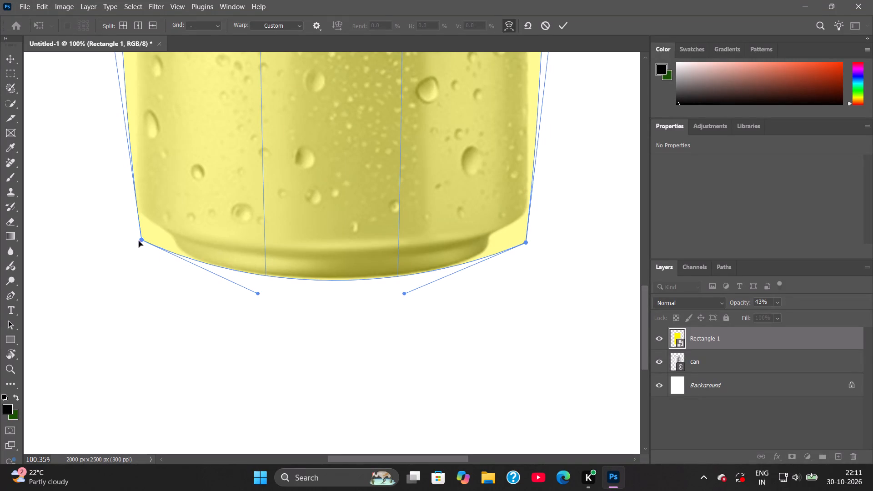
Pull both top corners of the warp inward and down so the upper edge curves around the can's rim.
{"action": "scroll", "coordinate": [210, 228], "scroll_direction": "down", "scroll_amount": 3, "text": "alt"}
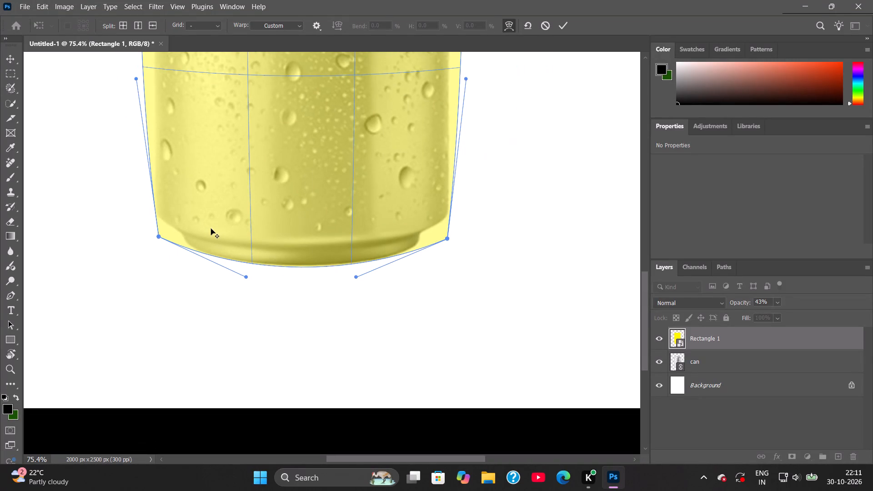
{"action": "scroll", "coordinate": [214, 229], "scroll_direction": "down", "scroll_amount": 3, "text": "alt"}
{"action": "key", "text": "space"}
{"action": "key", "text": "space"}
{"action": "key", "text": "space"}
{"action": "key", "text": "space"}
{"action": "key", "text": "space"}
{"action": "key", "text": "space"}
{"action": "key", "text": "space"}
{"action": "left_click_drag", "start_coordinate": [256, 182], "coordinate": [257, 366]}
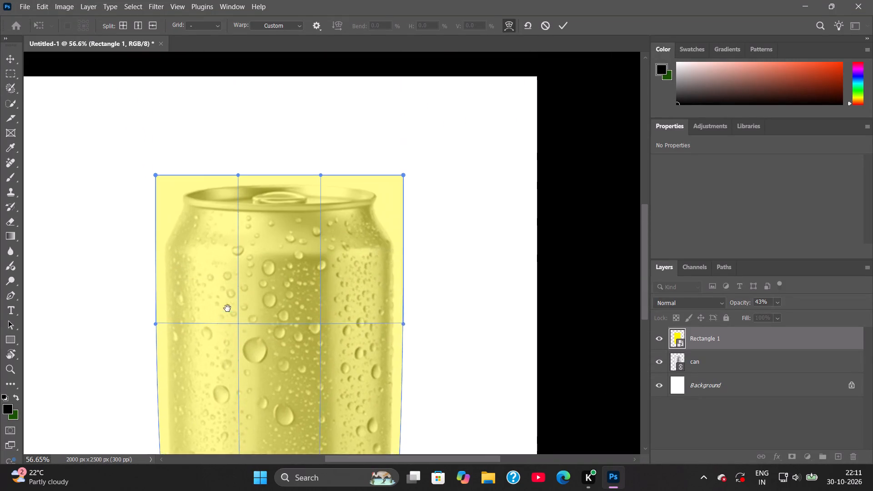
{"action": "key", "text": "space"}
{"action": "key", "text": "space"}
{"action": "key", "text": "space"}
{"action": "key", "text": "space"}
{"action": "key", "text": "space"}
{"action": "key", "text": "space"}
{"action": "key", "text": "space"}
{"action": "key", "text": "space"}
{"action": "key", "text": "space"}
{"action": "key", "text": "space"}
{"action": "key", "text": "space"}
{"action": "key", "text": "space"}
{"action": "key", "text": "space"}
{"action": "key", "text": "space"}
{"action": "key", "text": "space"}
{"action": "key", "text": "space"}
{"action": "key", "text": "space"}
{"action": "key", "text": "space"}
{"action": "left_click_drag", "start_coordinate": [215, 324], "coordinate": [241, 201]}
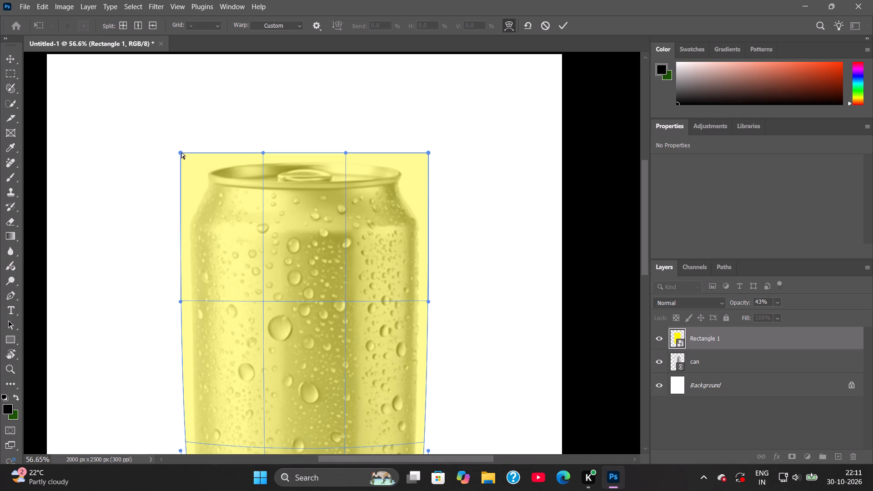
{"action": "left_click_drag", "start_coordinate": [182, 152], "coordinate": [195, 172]}
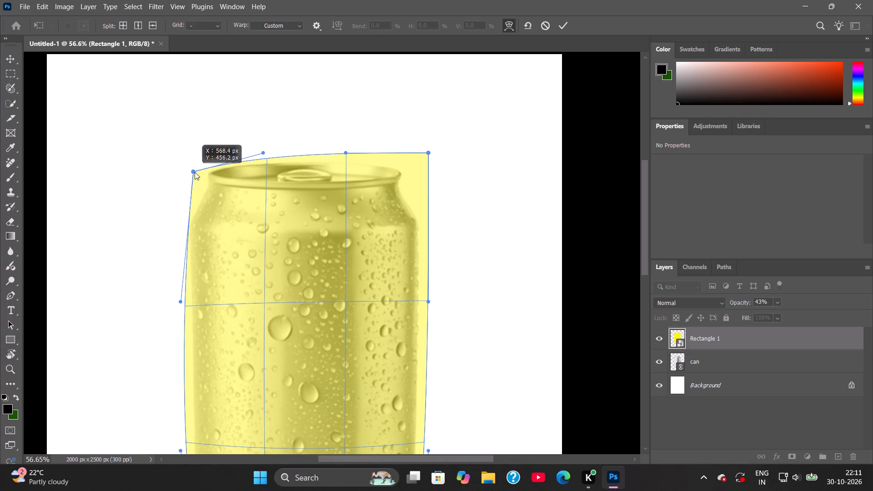
{"action": "left_click_drag", "start_coordinate": [195, 172], "coordinate": [198, 169]}
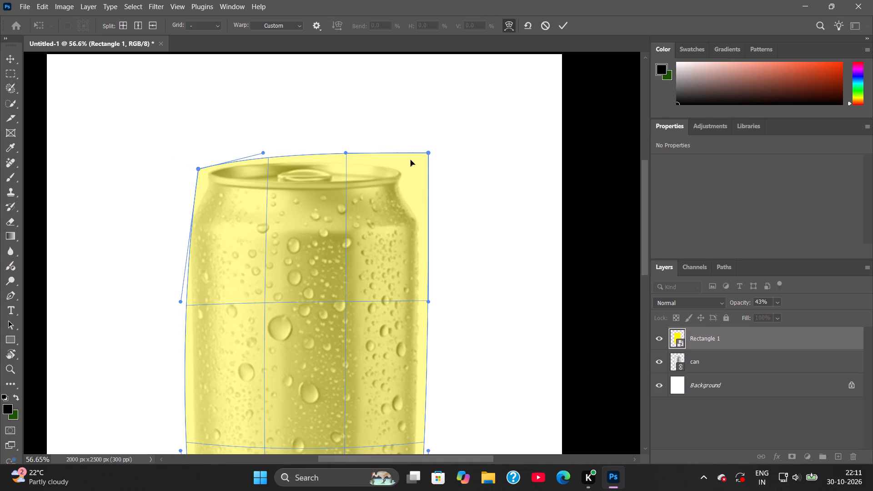
{"action": "left_click_drag", "start_coordinate": [426, 152], "coordinate": [408, 160]}
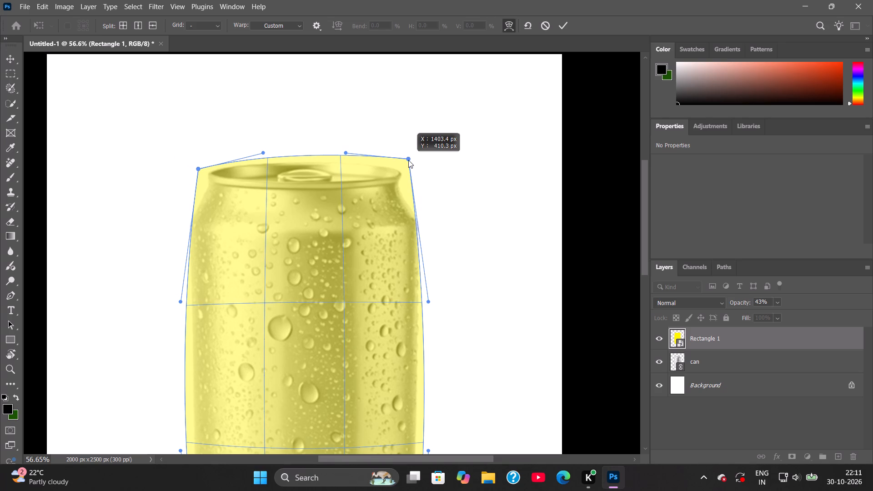
{"action": "left_click_drag", "start_coordinate": [408, 160], "coordinate": [410, 168]}
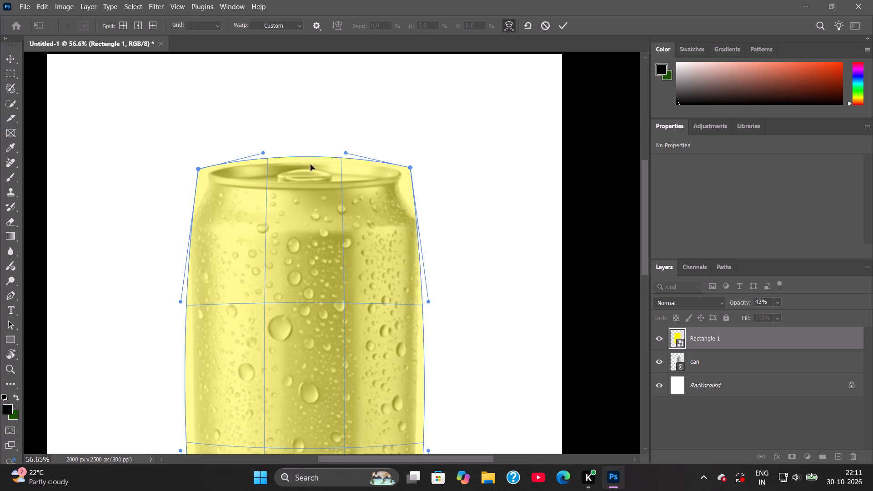
Pull the warp's lower-left side handle inward and up so the yellow rectangle's lower left edge follows the can's side.
{"action": "key", "text": "space"}
{"action": "key", "text": "space"}
{"action": "key", "text": "space"}
{"action": "key", "text": "space"}
{"action": "key", "text": "space"}
{"action": "key", "text": "space"}
{"action": "key", "text": "space"}
{"action": "key", "text": "space"}
{"action": "key", "text": "space"}
{"action": "left_click_drag", "start_coordinate": [228, 339], "coordinate": [282, 250]}
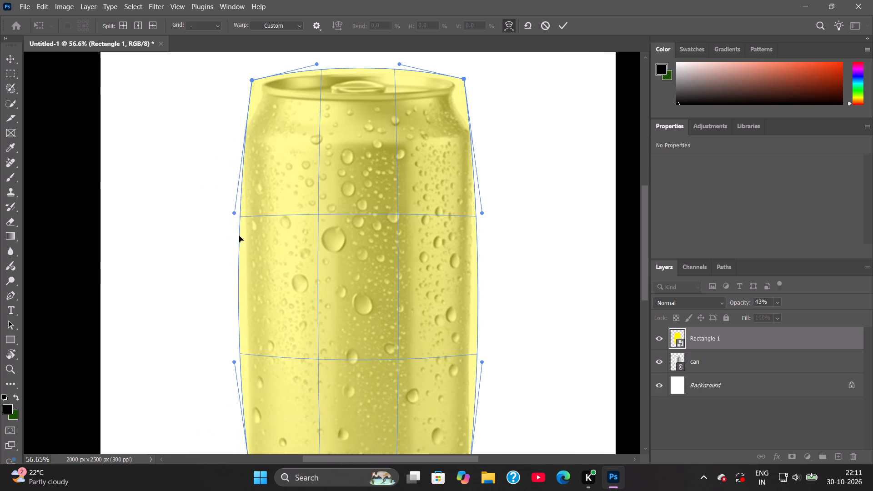
{"action": "left_click", "coordinate": [234, 212]}
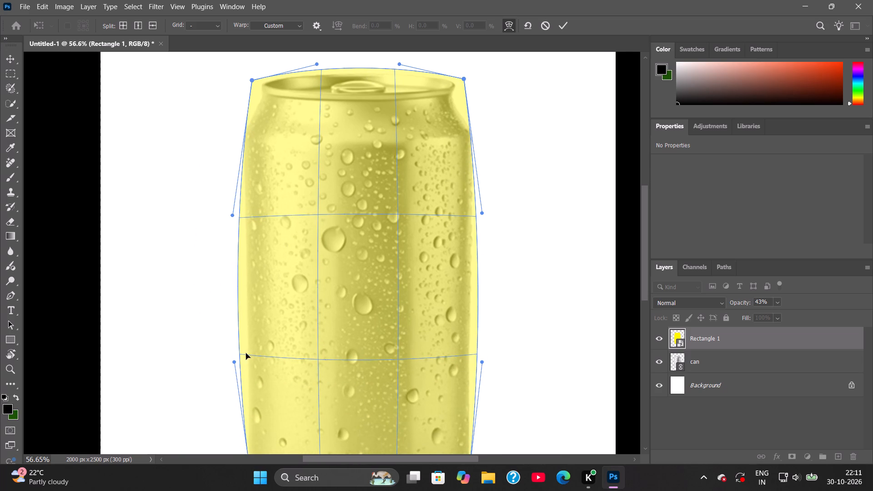
{"action": "left_click_drag", "start_coordinate": [235, 361], "coordinate": [239, 351]}
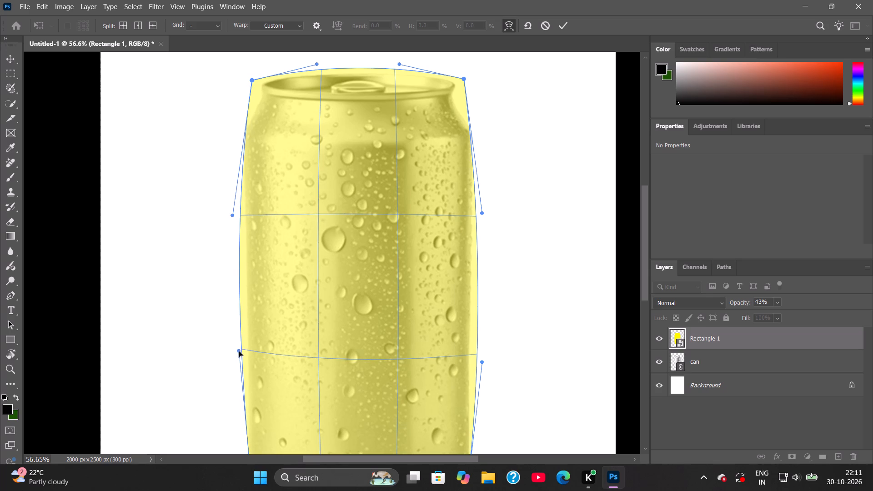
{"action": "key", "text": "space"}
{"action": "key", "text": "space"}
{"action": "key", "text": "space"}
{"action": "key", "text": "space"}
{"action": "key", "text": "space"}
{"action": "key", "text": "space"}
{"action": "key", "text": "space"}
{"action": "key", "text": "space"}
{"action": "key", "text": "space"}
{"action": "key", "text": "space"}
{"action": "key", "text": "space"}
{"action": "key", "text": "space"}
{"action": "key", "text": "space"}
{"action": "left_click_drag", "start_coordinate": [267, 392], "coordinate": [271, 306]}
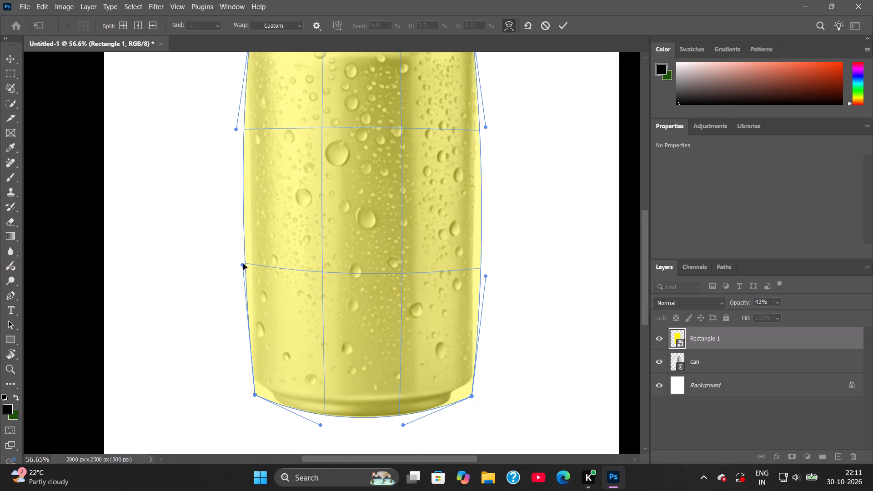
{"action": "left_click", "coordinate": [243, 264]}
Adjust the warp's upper-left side handle upward and slightly inward so the upper left edge follows the can's side.
{"action": "key", "text": "space"}
{"action": "key", "text": "space"}
{"action": "key", "text": "space"}
{"action": "key", "text": "space"}
{"action": "key", "text": "space"}
{"action": "key", "text": "space"}
{"action": "key", "text": "space"}
{"action": "key", "text": "space"}
{"action": "key", "text": "space"}
{"action": "key", "text": "space"}
{"action": "key", "text": "space"}
{"action": "key", "text": "space"}
{"action": "key", "text": "space"}
{"action": "key", "text": "space"}
{"action": "key", "text": "space"}
{"action": "key", "text": "space"}
{"action": "key", "text": "space"}
{"action": "key", "text": "space"}
{"action": "key", "text": "space"}
{"action": "left_click_drag", "start_coordinate": [264, 257], "coordinate": [267, 349]}
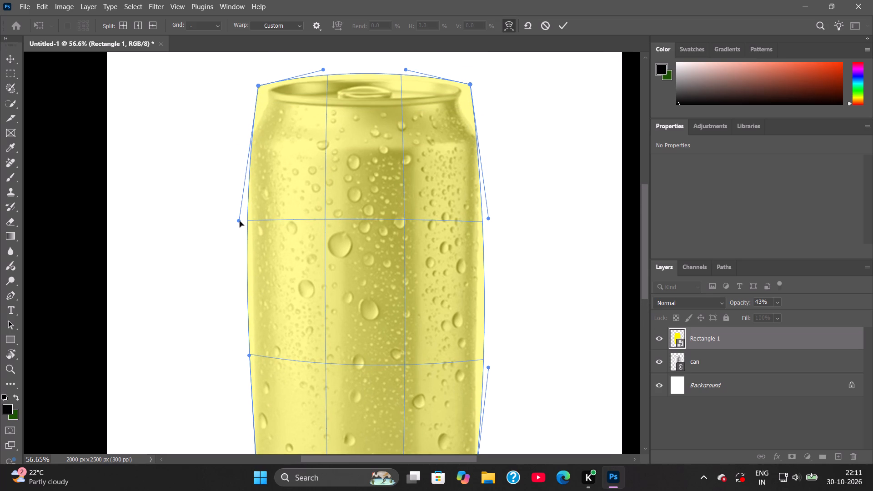
{"action": "left_click_drag", "start_coordinate": [240, 221], "coordinate": [244, 209]}
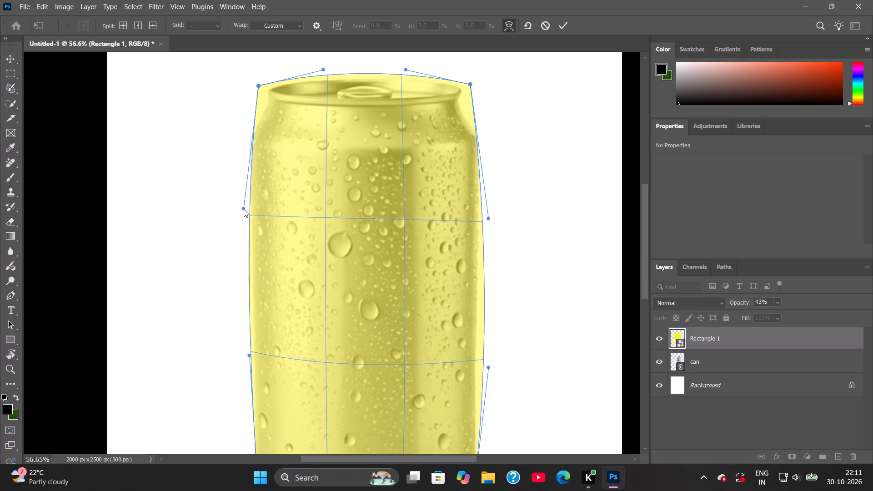
{"action": "left_click_drag", "start_coordinate": [244, 209], "coordinate": [240, 209]}
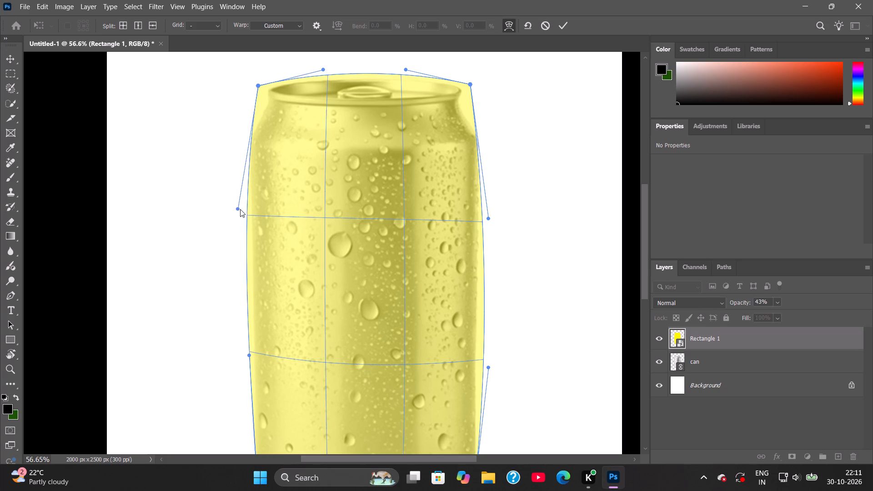
{"action": "left_click_drag", "start_coordinate": [240, 209], "coordinate": [242, 209]}
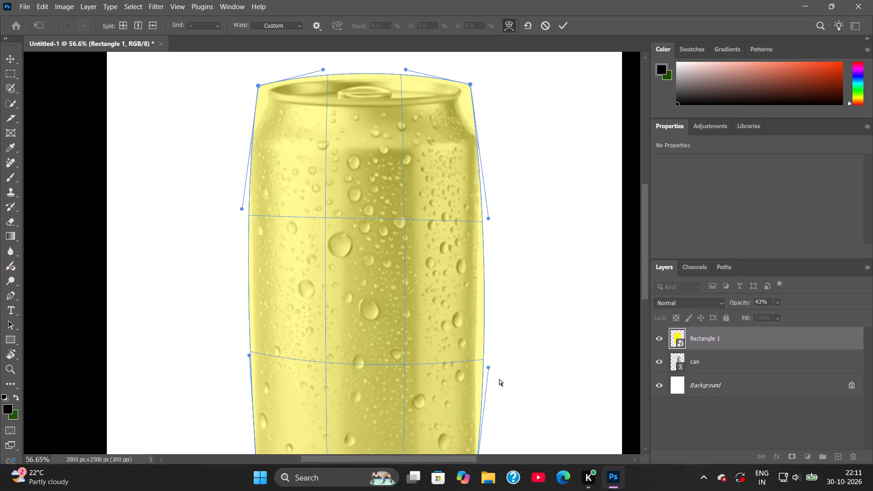
Pull both right-side warp handles inward and up so the yellow rectangle's right edge follows the can's side.
{"action": "left_click_drag", "start_coordinate": [490, 366], "coordinate": [482, 364]}
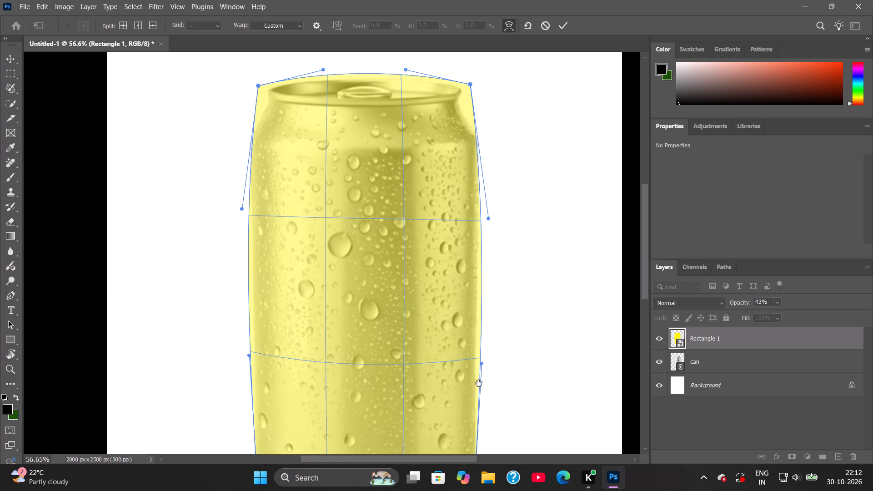
{"action": "key", "text": "space"}
{"action": "key", "text": "space"}
{"action": "key", "text": "space"}
{"action": "key", "text": "space"}
{"action": "key", "text": "space"}
{"action": "key", "text": "space"}
{"action": "key", "text": "space"}
{"action": "key", "text": "space"}
{"action": "key", "text": "space"}
{"action": "key", "text": "space"}
{"action": "key", "text": "space"}
{"action": "left_click_drag", "start_coordinate": [478, 386], "coordinate": [478, 317]}
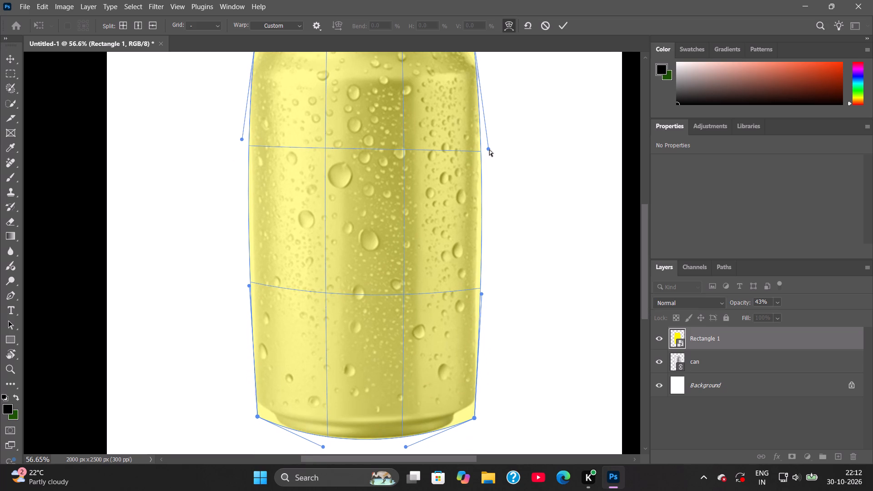
{"action": "left_click_drag", "start_coordinate": [489, 150], "coordinate": [497, 130]}
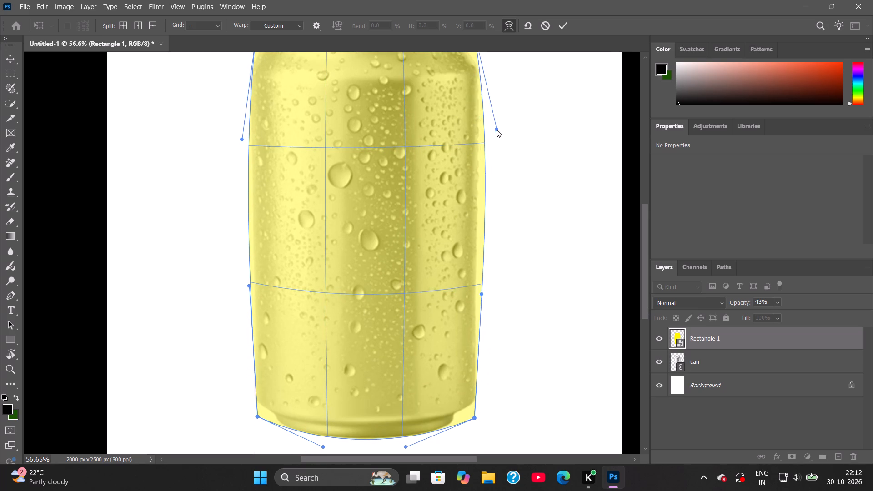
{"action": "left_click_drag", "start_coordinate": [497, 130], "coordinate": [488, 115]}
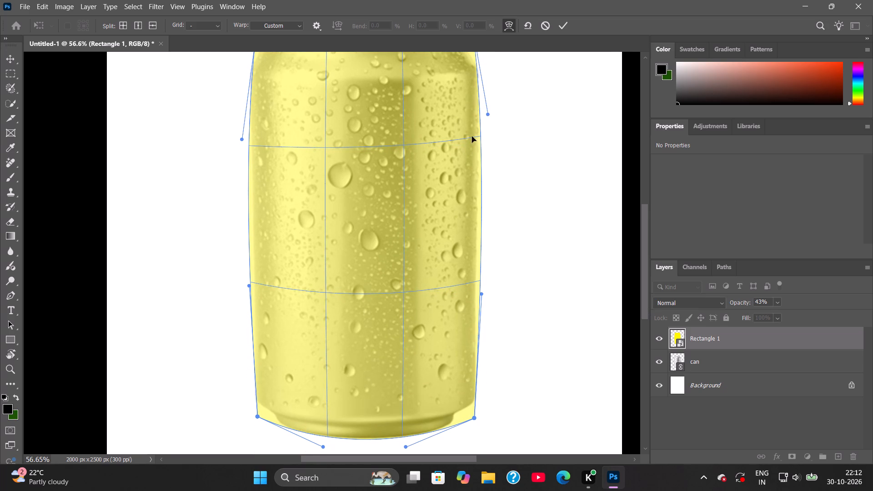
{"action": "key", "text": "space"}
{"action": "key", "text": "space"}
{"action": "key", "text": "space"}
{"action": "key", "text": "space"}
{"action": "key", "text": "space"}
{"action": "key", "text": "space"}
{"action": "key", "text": "space"}
{"action": "key", "text": "space"}
{"action": "key", "text": "space"}
{"action": "key", "text": "space"}
{"action": "key", "text": "space"}
{"action": "left_click_drag", "start_coordinate": [462, 157], "coordinate": [461, 259]}
{"action": "left_click", "coordinate": [469, 115]}
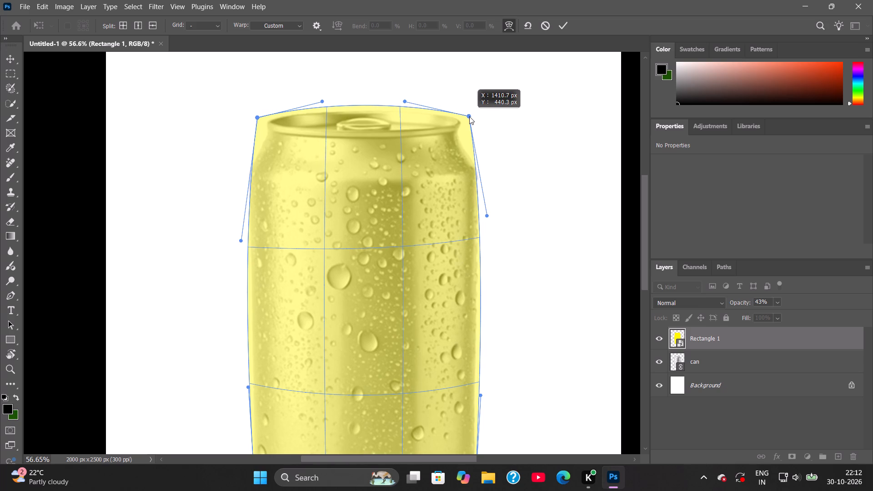
Check the warped rectangle against the can from base to rim and apply the warp.
{"action": "key", "text": "space"}
{"action": "key", "text": "space"}
{"action": "key", "text": "space"}
{"action": "key", "text": "space"}
{"action": "key", "text": "space"}
{"action": "key", "text": "space"}
{"action": "key", "text": "space"}
{"action": "key", "text": "space"}
{"action": "key", "text": "space"}
{"action": "key", "text": "space"}
{"action": "key", "text": "space"}
{"action": "key", "text": "space"}
{"action": "key", "text": "space"}
{"action": "key", "text": "space"}
{"action": "key", "text": "space"}
{"action": "key", "text": "space"}
{"action": "key", "text": "space"}
{"action": "left_click_drag", "start_coordinate": [469, 291], "coordinate": [466, 183]}
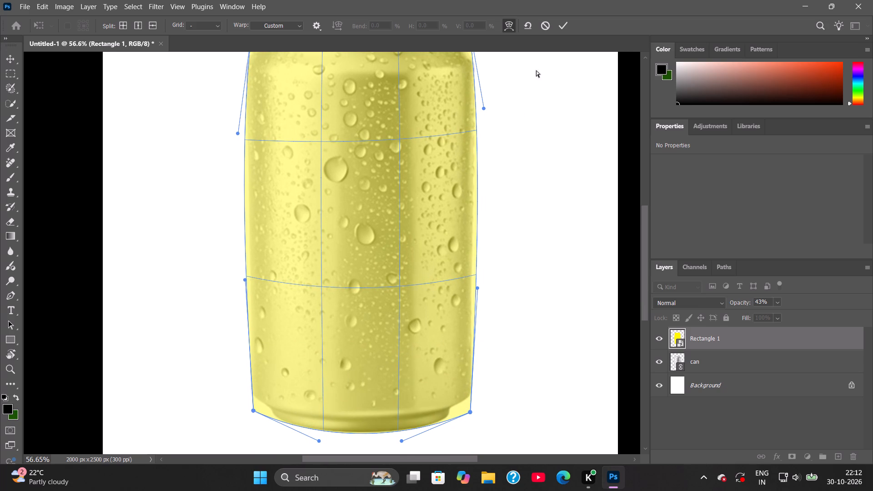
{"action": "key", "text": "space"}
{"action": "key", "text": "space"}
{"action": "key", "text": "space"}
{"action": "key", "text": "space"}
{"action": "key", "text": "space"}
{"action": "key", "text": "space"}
{"action": "key", "text": "space"}
{"action": "key", "text": "space"}
{"action": "key", "text": "space"}
{"action": "key", "text": "space"}
{"action": "key", "text": "space"}
{"action": "key", "text": "space"}
{"action": "key", "text": "space"}
{"action": "key", "text": "space"}
{"action": "key", "text": "space"}
{"action": "key", "text": "space"}
{"action": "key", "text": "space"}
{"action": "key", "text": "space"}
{"action": "key", "text": "space"}
{"action": "key", "text": "space"}
{"action": "left_click_drag", "start_coordinate": [401, 210], "coordinate": [403, 293]}
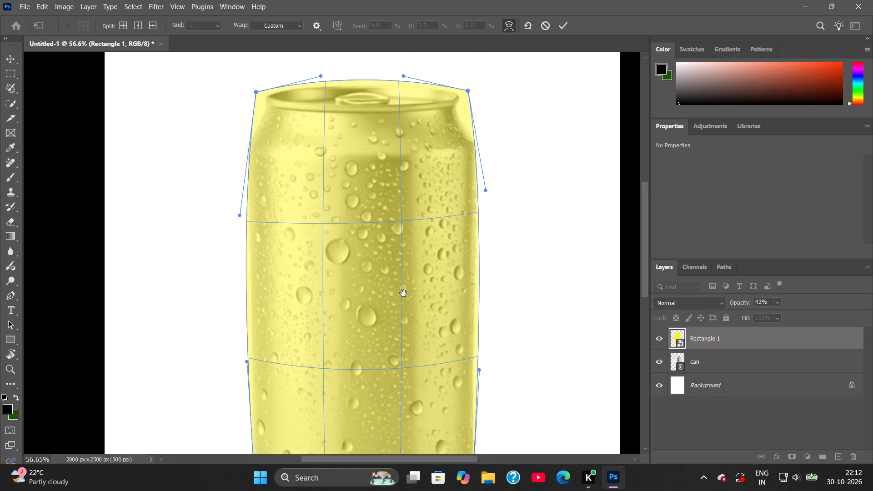
{"action": "left_click_drag", "start_coordinate": [403, 293], "coordinate": [405, 291]}
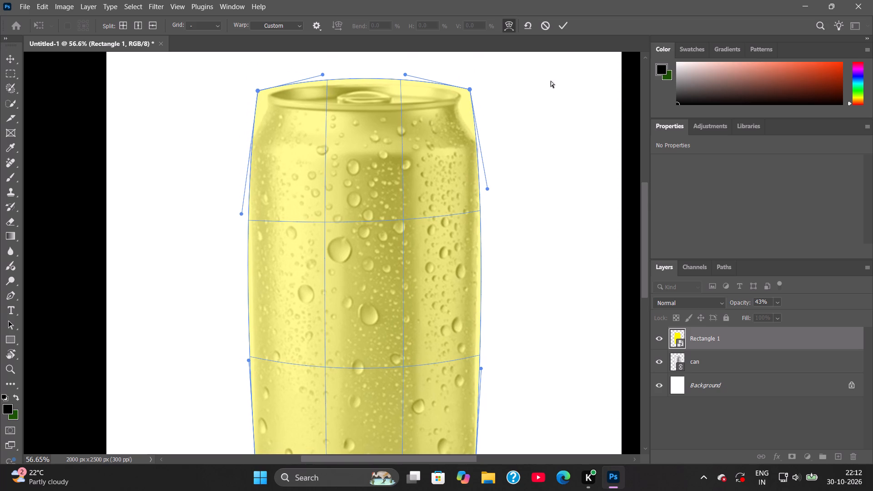
{"action": "left_click", "coordinate": [565, 27]}
Set the Rectangle 1 layer's opacity to 100% and deselect the layer.
{"action": "left_click", "coordinate": [777, 303]}
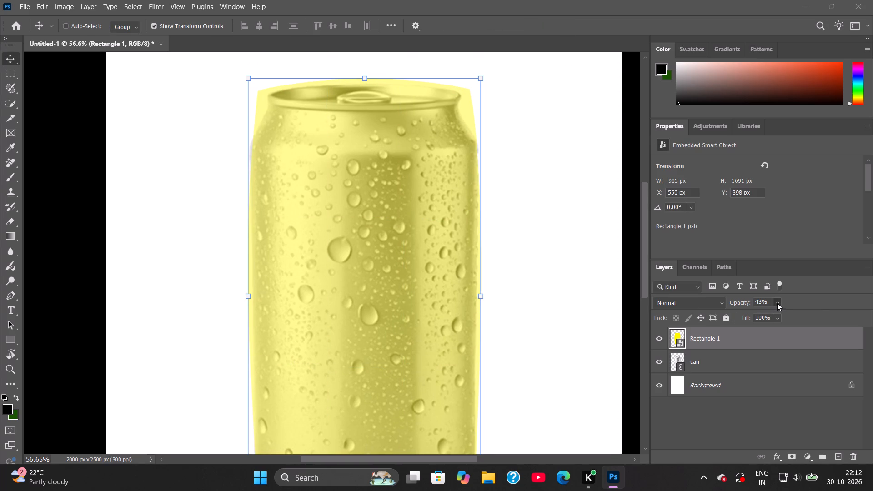
{"action": "left_click_drag", "start_coordinate": [787, 315], "coordinate": [872, 320]}
{"action": "left_click", "coordinate": [749, 432]}
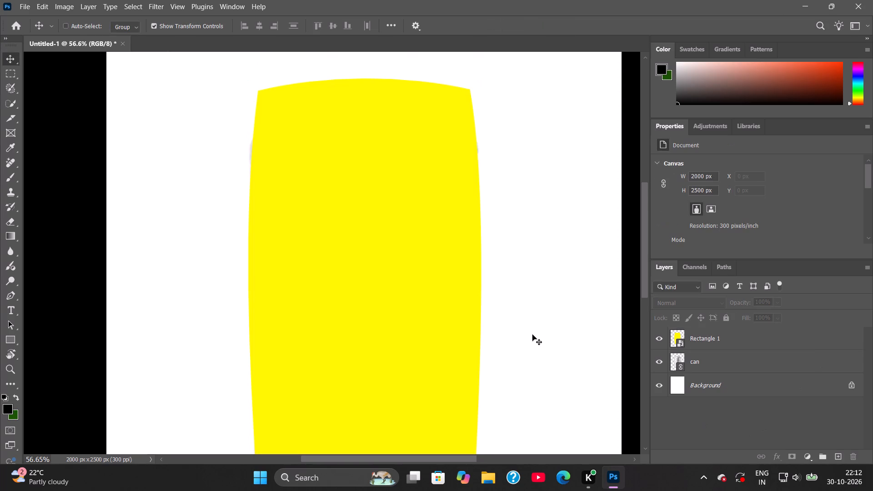
Hide and reshow the Rectangle 1 layer to compare the yellow shape with the can beneath it.
{"action": "scroll", "coordinate": [426, 330], "scroll_direction": "down", "scroll_amount": 5, "text": "alt"}
{"action": "key", "text": "space"}
{"action": "key", "text": "space"}
{"action": "left_click_drag", "start_coordinate": [421, 326], "coordinate": [414, 281]}
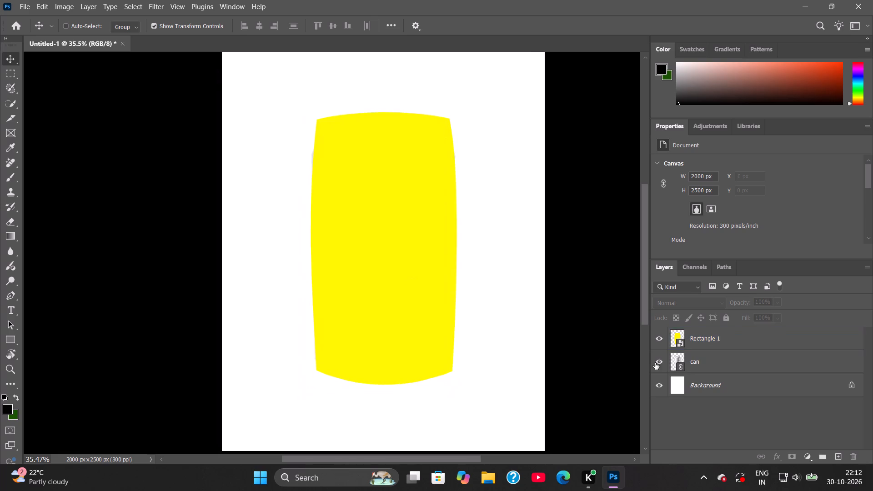
{"action": "left_click", "coordinate": [657, 340]}
{"action": "left_click", "coordinate": [657, 340]}
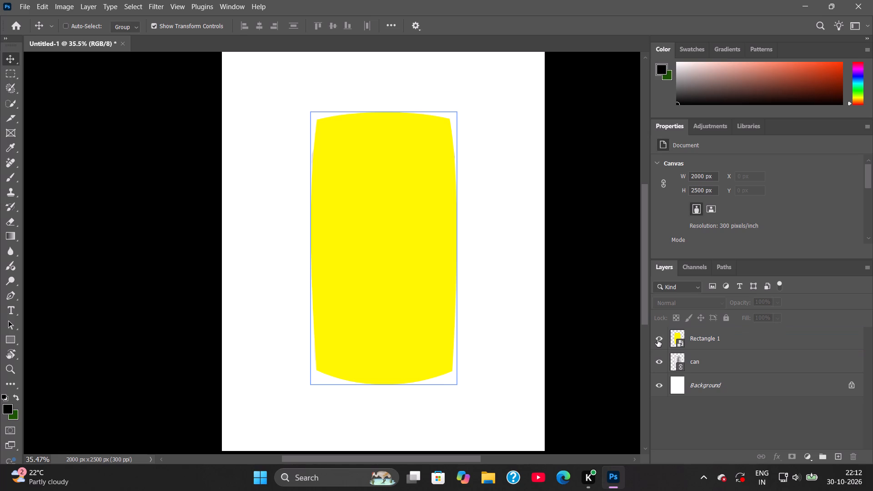
Create a new empty layer group directly above the can layer.
{"action": "left_click", "coordinate": [738, 371]}
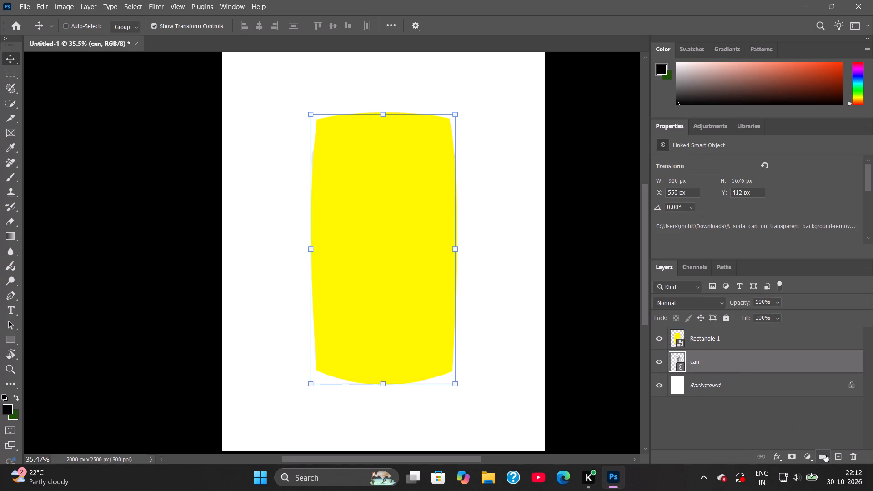
{"action": "left_click", "coordinate": [825, 455]}
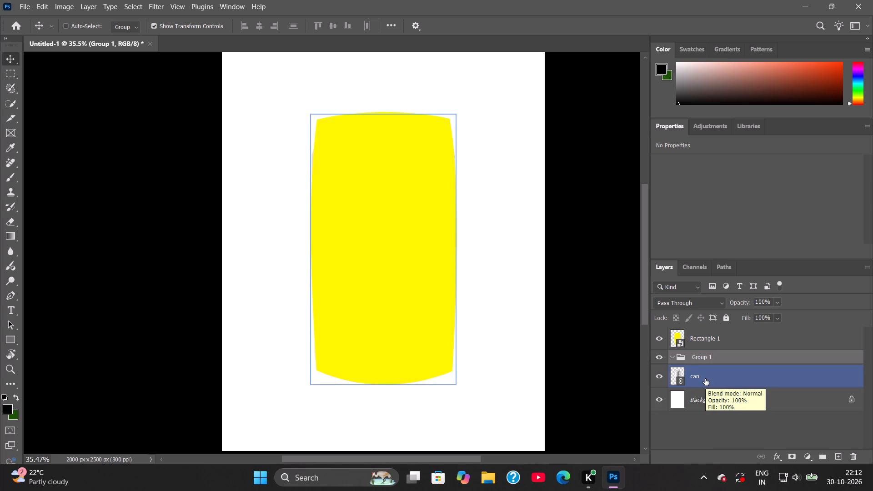
Load the can layer's outline as a selection, hide Rectangle 1, and add the selection as a layer mask on Group 1.
{"action": "left_click", "coordinate": [720, 376]}
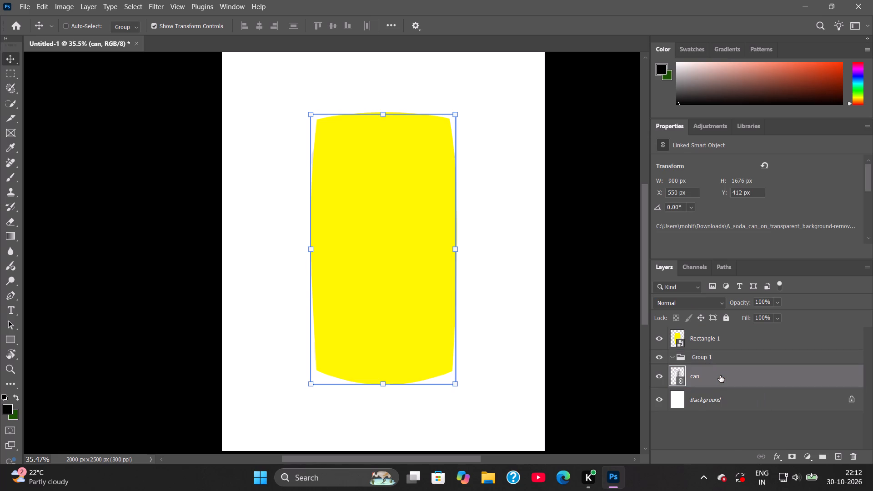
{"action": "left_click", "coordinate": [684, 382], "text": "ctrl"}
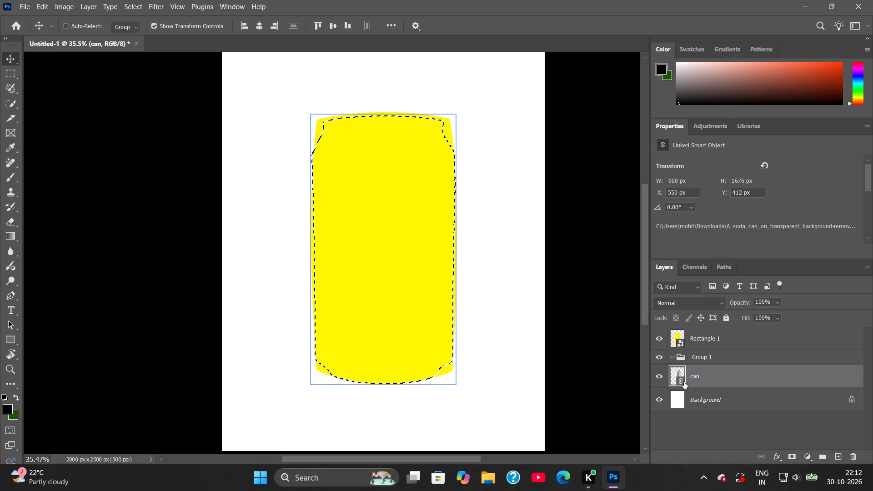
{"action": "left_click", "coordinate": [658, 339]}
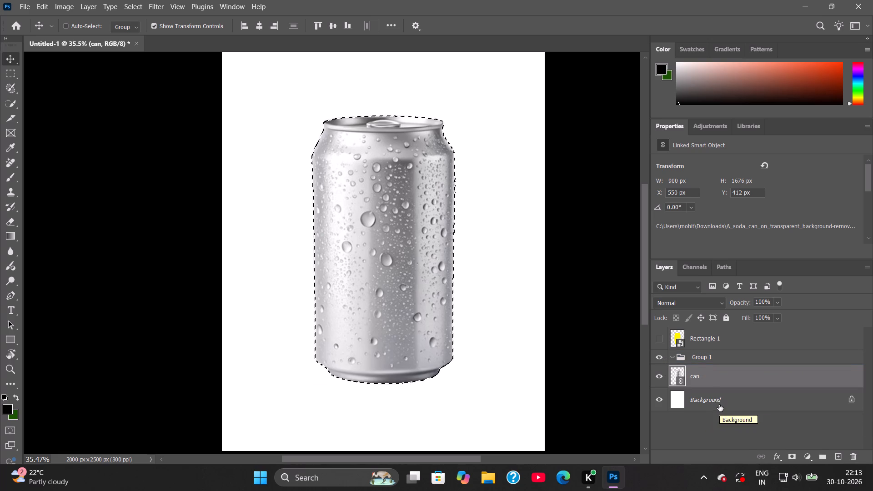
{"action": "left_click", "coordinate": [709, 359]}
{"action": "left_click", "coordinate": [791, 455]}
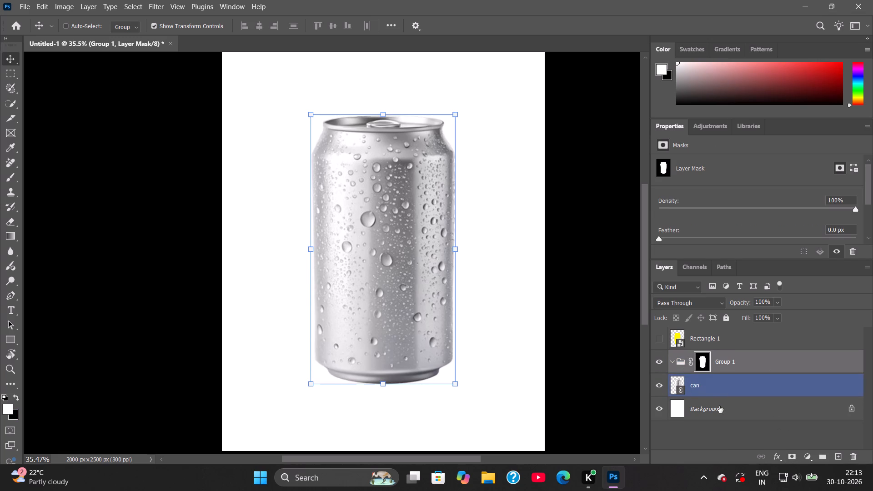
Show Rectangle 1 again and move it into the masked Group 1 so it is clipped to the can's outline.
{"action": "left_click", "coordinate": [657, 339]}
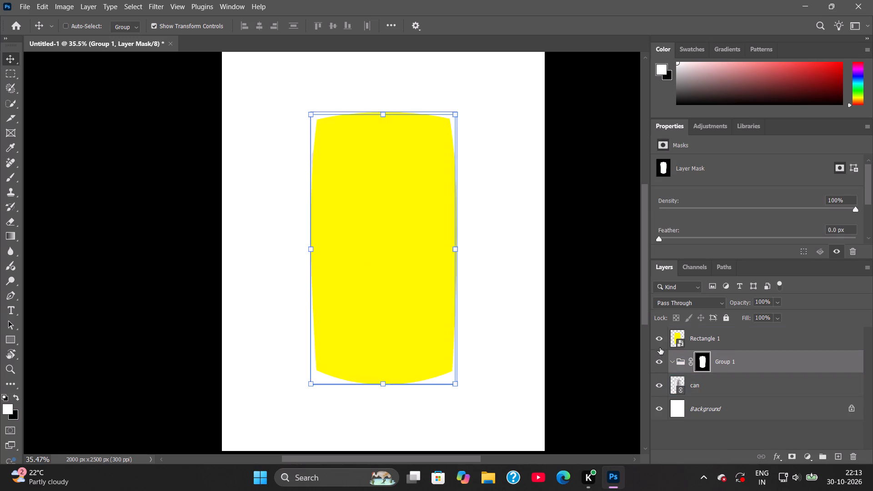
{"action": "left_click", "coordinate": [716, 337]}
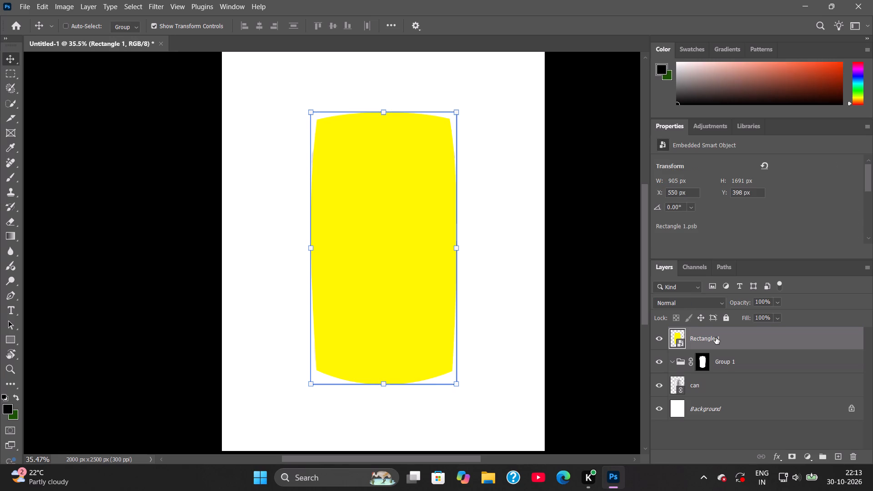
{"action": "left_click_drag", "start_coordinate": [720, 336], "coordinate": [723, 349]}
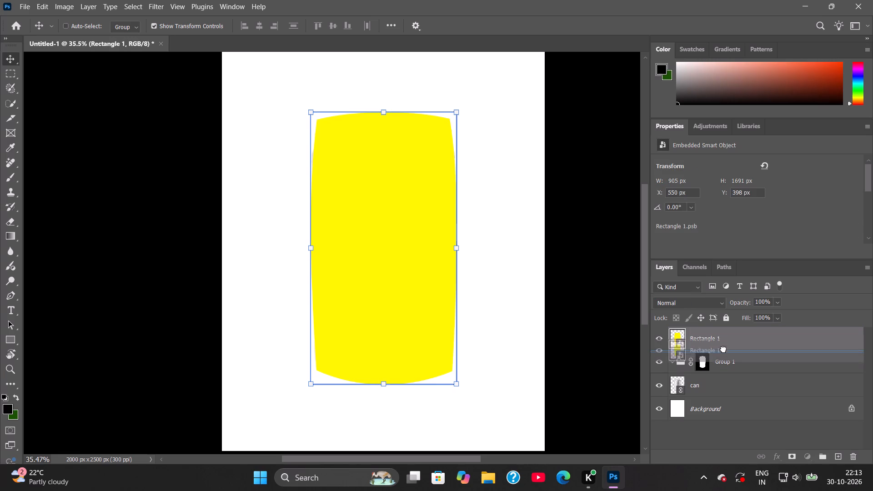
{"action": "left_click_drag", "start_coordinate": [723, 349], "coordinate": [723, 360]}
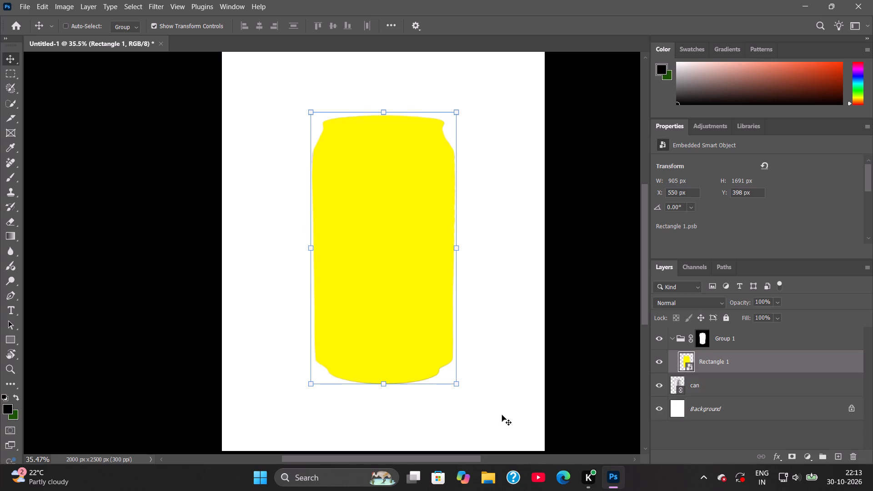
{"action": "left_click", "coordinate": [714, 431]}
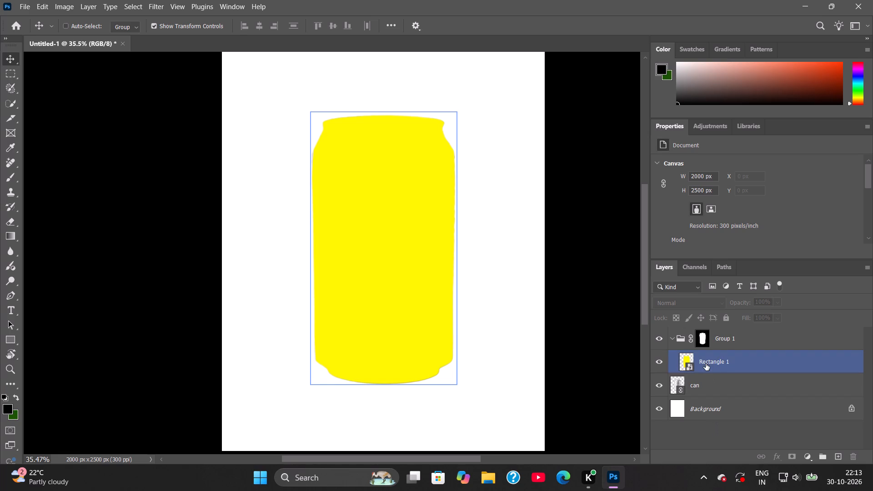
Open the contents of the Rectangle 1 smart object for editing.
{"action": "double_click", "coordinate": [688, 361]}
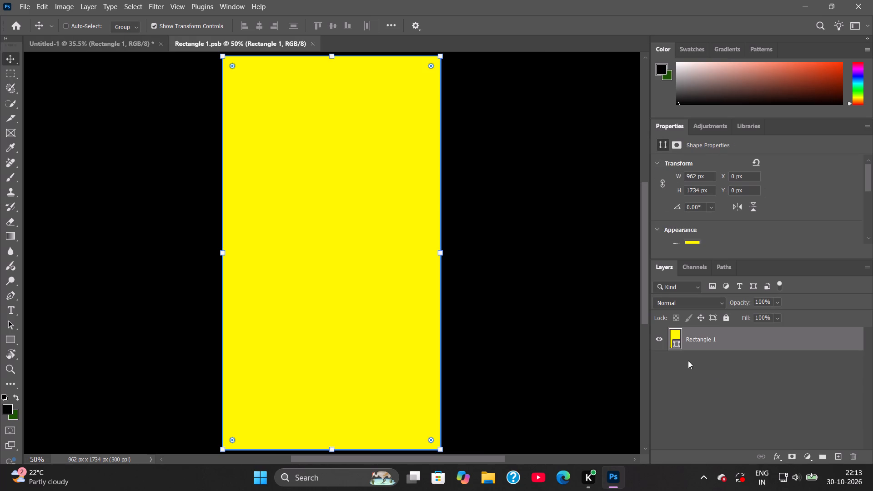
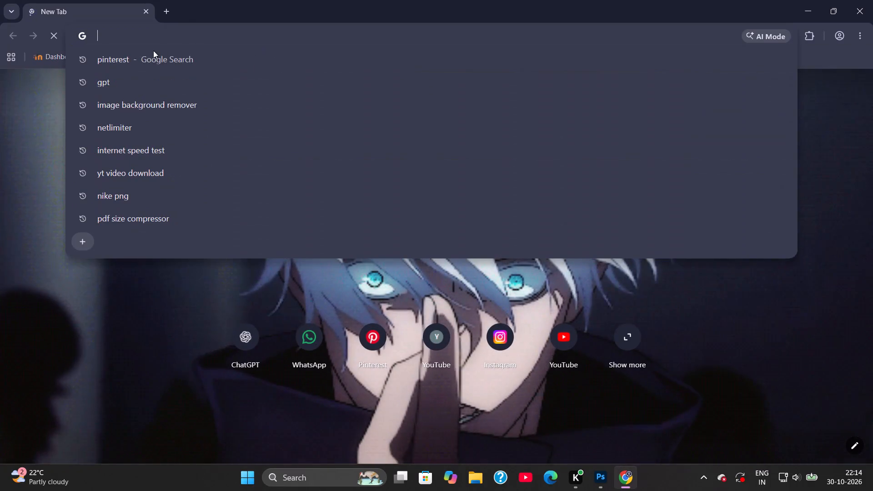
Search Google for pinterest, reusing the earlier search suggestion.
{"action": "left_click", "coordinate": [147, 55]}
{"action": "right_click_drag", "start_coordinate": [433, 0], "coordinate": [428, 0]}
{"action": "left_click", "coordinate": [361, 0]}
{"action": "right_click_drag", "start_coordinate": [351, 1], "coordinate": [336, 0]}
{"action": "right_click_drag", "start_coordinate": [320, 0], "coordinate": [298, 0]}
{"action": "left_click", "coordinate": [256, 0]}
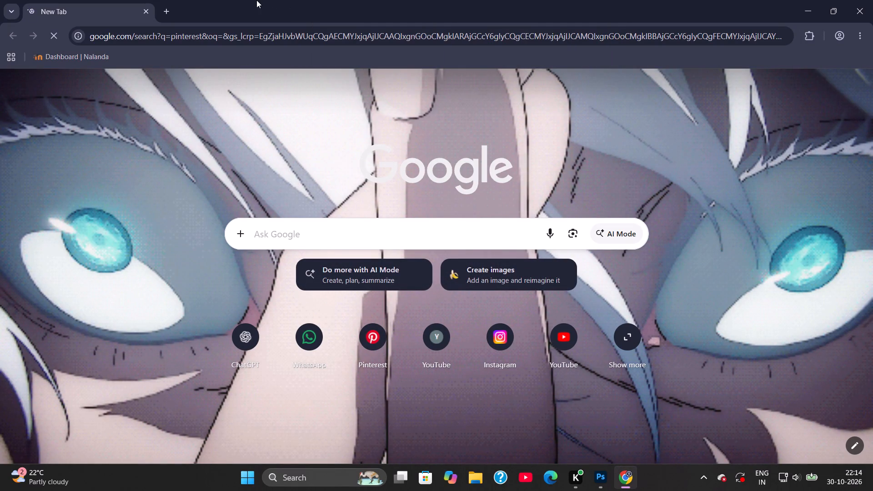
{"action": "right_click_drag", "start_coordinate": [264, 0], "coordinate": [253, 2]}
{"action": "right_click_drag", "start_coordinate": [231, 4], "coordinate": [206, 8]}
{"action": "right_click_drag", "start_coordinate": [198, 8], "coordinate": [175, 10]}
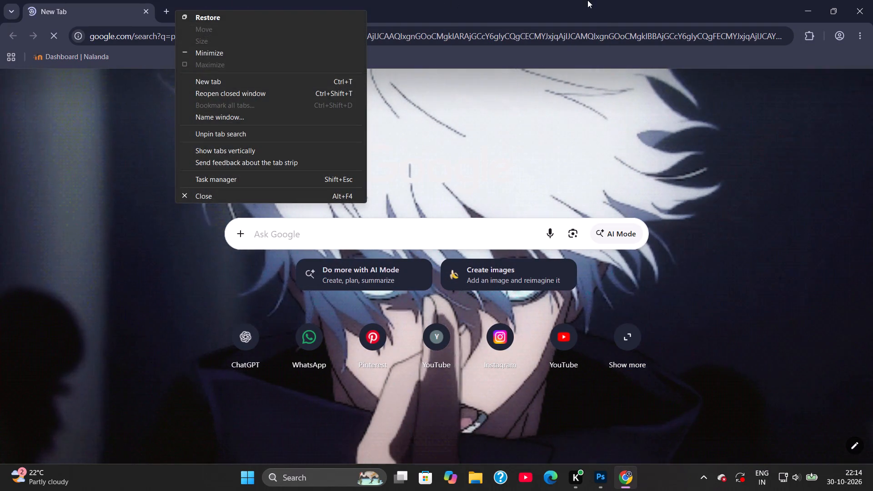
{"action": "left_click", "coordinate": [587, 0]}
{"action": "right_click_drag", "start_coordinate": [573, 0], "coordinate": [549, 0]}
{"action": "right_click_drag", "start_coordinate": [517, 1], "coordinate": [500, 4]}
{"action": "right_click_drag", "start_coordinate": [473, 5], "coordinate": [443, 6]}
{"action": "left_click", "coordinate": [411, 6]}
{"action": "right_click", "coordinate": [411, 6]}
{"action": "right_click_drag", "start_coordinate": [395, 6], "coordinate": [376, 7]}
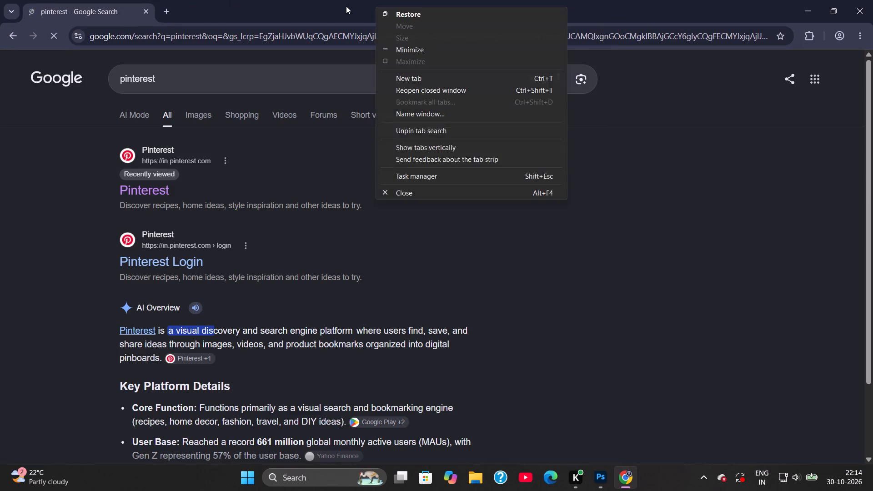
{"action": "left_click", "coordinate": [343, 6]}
Open the main Pinterest website from the search results.
{"action": "left_click", "coordinate": [161, 192]}
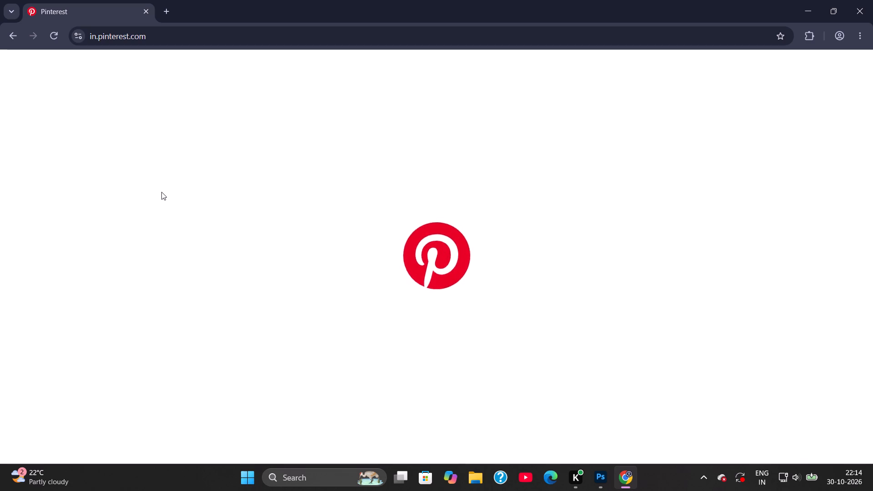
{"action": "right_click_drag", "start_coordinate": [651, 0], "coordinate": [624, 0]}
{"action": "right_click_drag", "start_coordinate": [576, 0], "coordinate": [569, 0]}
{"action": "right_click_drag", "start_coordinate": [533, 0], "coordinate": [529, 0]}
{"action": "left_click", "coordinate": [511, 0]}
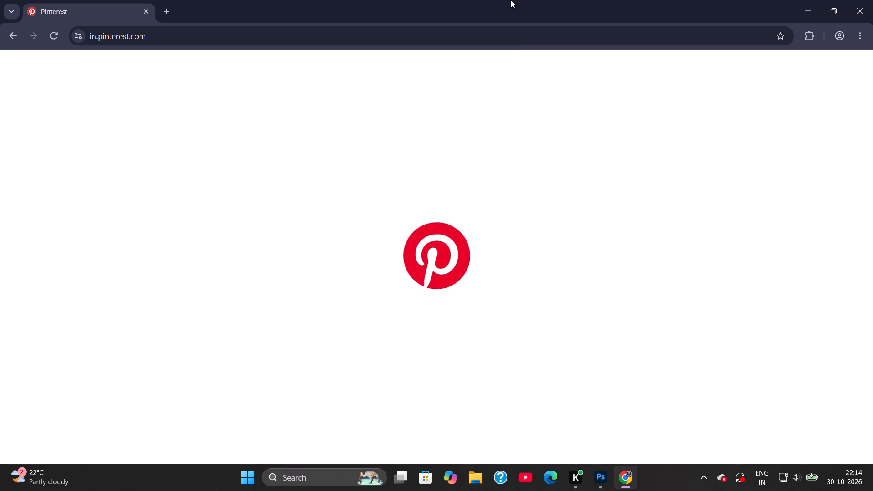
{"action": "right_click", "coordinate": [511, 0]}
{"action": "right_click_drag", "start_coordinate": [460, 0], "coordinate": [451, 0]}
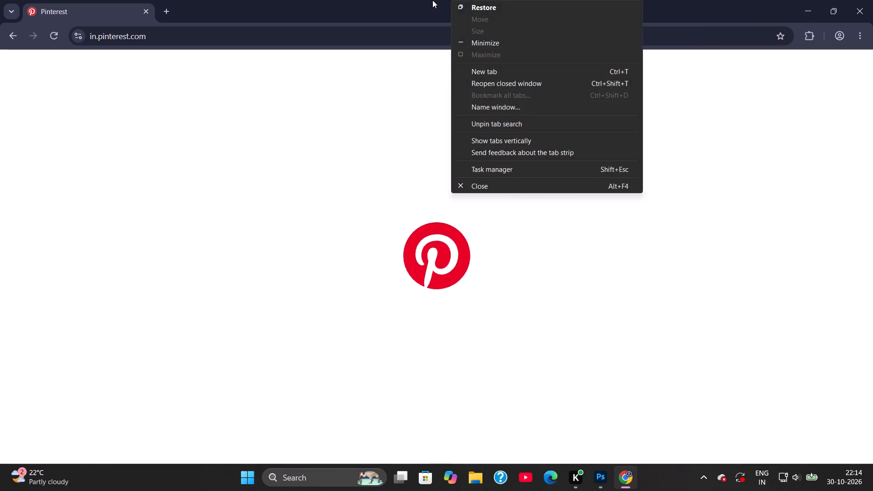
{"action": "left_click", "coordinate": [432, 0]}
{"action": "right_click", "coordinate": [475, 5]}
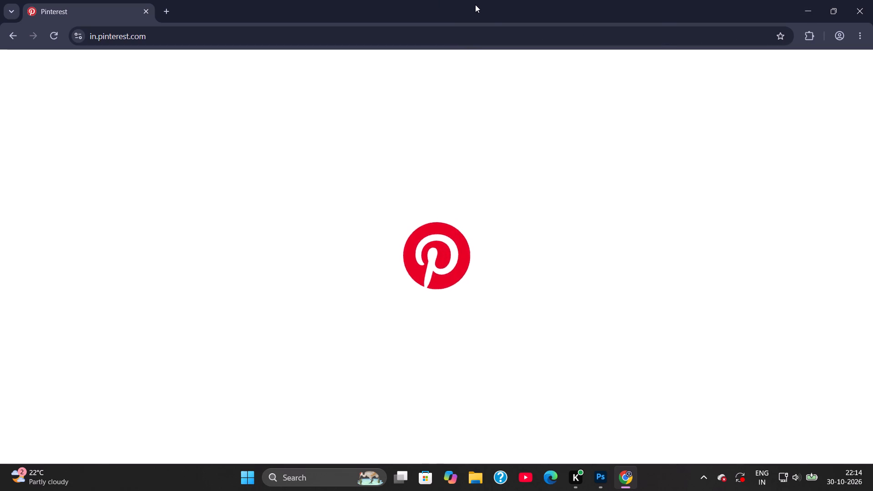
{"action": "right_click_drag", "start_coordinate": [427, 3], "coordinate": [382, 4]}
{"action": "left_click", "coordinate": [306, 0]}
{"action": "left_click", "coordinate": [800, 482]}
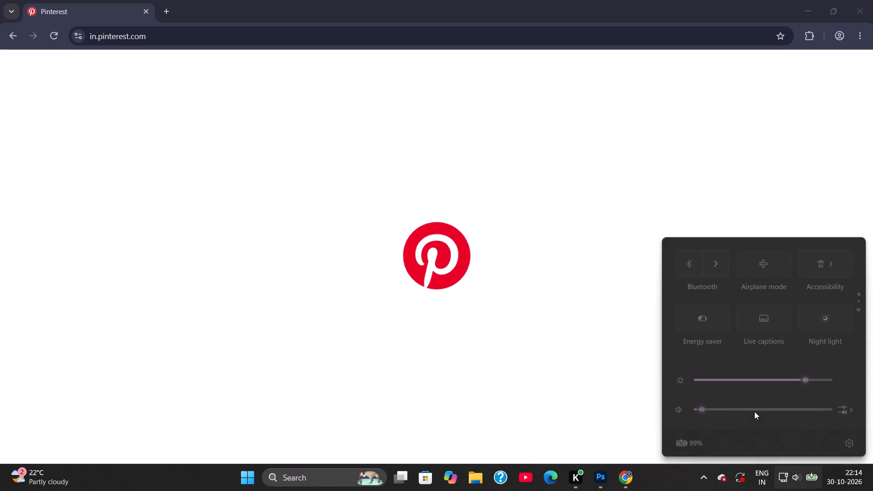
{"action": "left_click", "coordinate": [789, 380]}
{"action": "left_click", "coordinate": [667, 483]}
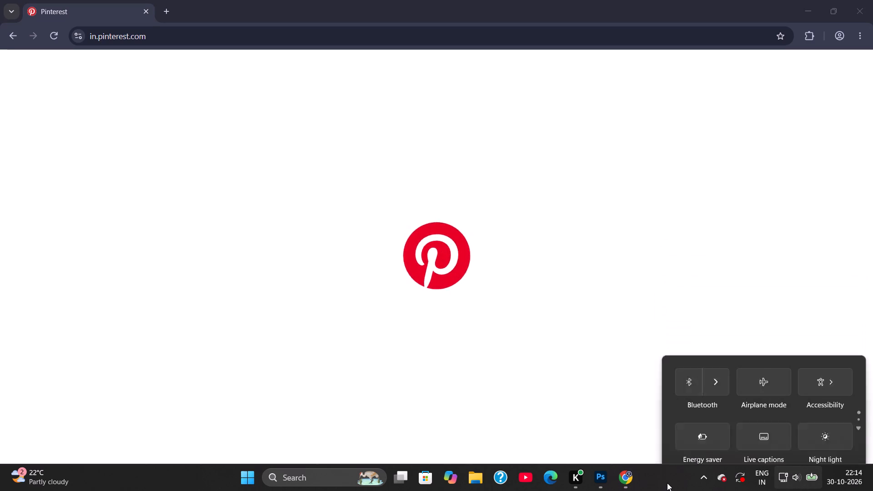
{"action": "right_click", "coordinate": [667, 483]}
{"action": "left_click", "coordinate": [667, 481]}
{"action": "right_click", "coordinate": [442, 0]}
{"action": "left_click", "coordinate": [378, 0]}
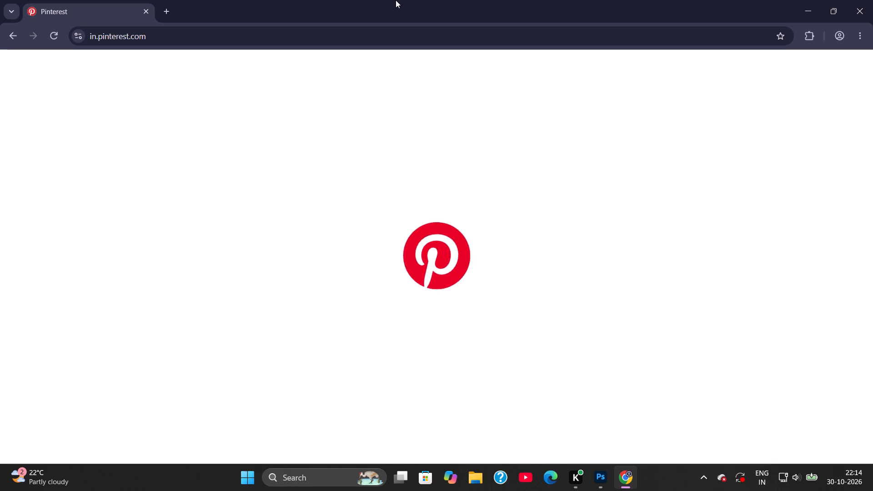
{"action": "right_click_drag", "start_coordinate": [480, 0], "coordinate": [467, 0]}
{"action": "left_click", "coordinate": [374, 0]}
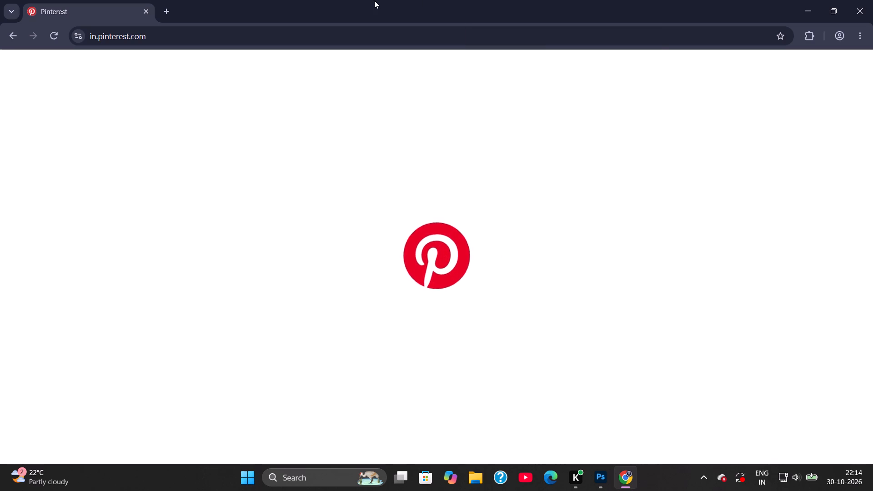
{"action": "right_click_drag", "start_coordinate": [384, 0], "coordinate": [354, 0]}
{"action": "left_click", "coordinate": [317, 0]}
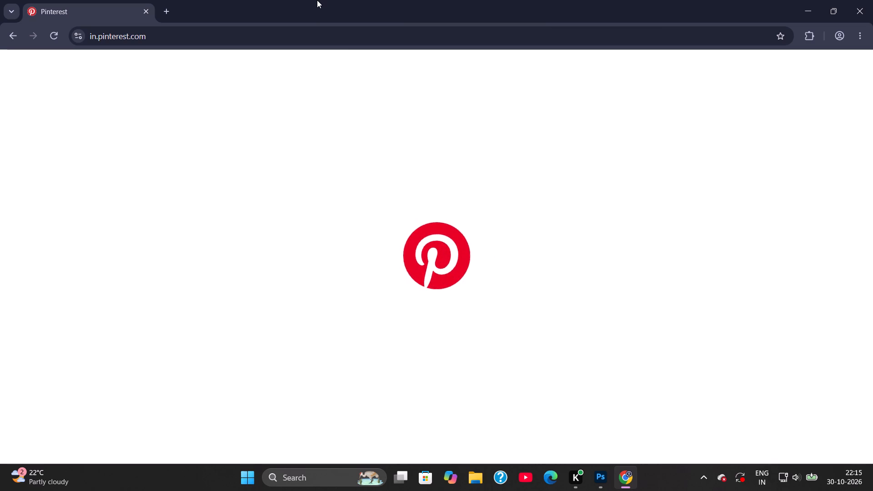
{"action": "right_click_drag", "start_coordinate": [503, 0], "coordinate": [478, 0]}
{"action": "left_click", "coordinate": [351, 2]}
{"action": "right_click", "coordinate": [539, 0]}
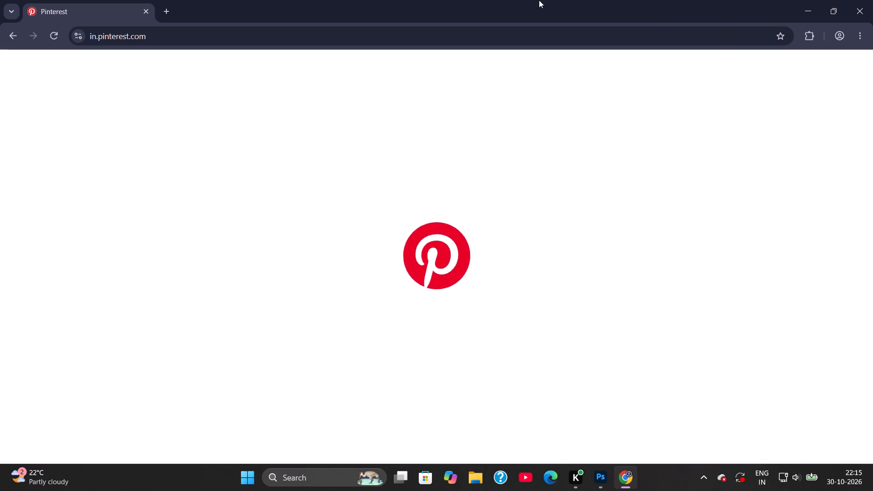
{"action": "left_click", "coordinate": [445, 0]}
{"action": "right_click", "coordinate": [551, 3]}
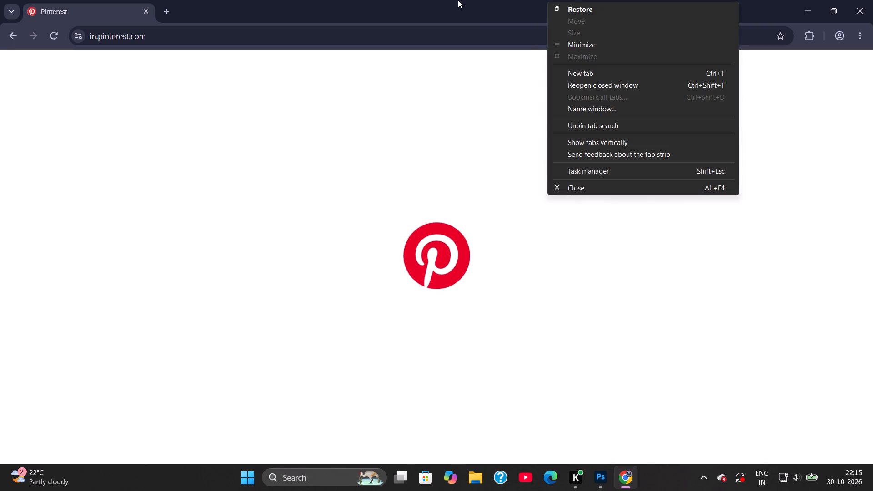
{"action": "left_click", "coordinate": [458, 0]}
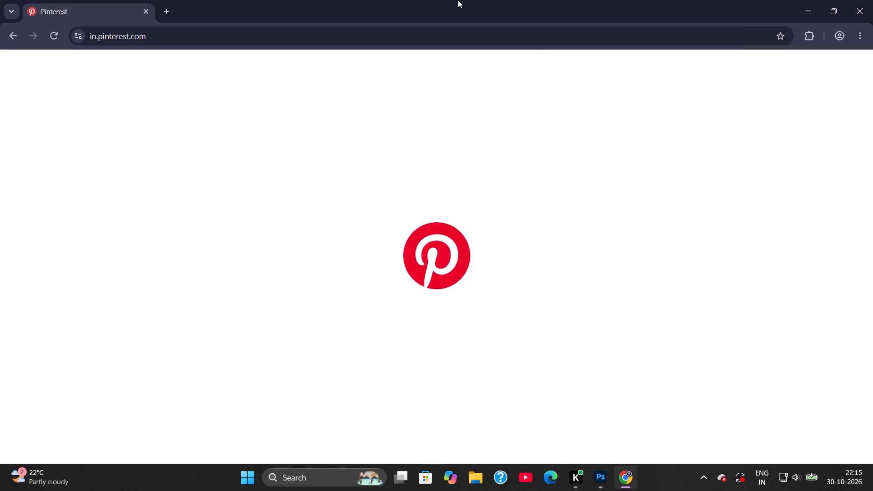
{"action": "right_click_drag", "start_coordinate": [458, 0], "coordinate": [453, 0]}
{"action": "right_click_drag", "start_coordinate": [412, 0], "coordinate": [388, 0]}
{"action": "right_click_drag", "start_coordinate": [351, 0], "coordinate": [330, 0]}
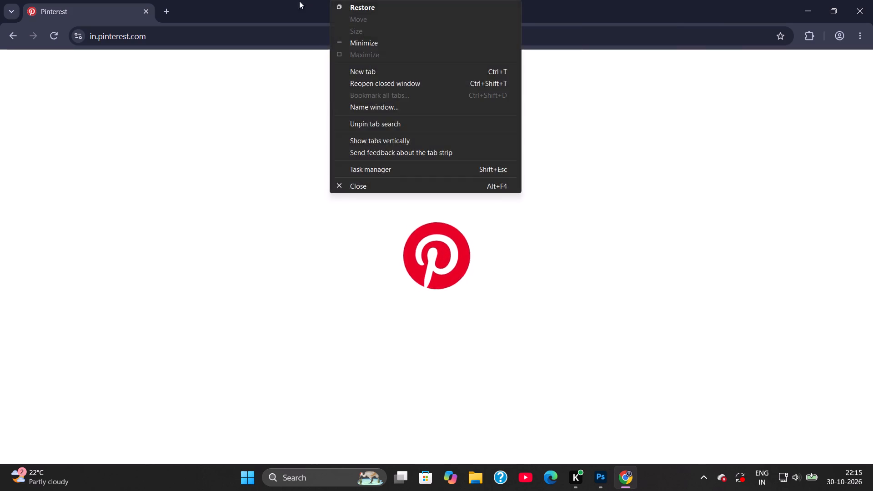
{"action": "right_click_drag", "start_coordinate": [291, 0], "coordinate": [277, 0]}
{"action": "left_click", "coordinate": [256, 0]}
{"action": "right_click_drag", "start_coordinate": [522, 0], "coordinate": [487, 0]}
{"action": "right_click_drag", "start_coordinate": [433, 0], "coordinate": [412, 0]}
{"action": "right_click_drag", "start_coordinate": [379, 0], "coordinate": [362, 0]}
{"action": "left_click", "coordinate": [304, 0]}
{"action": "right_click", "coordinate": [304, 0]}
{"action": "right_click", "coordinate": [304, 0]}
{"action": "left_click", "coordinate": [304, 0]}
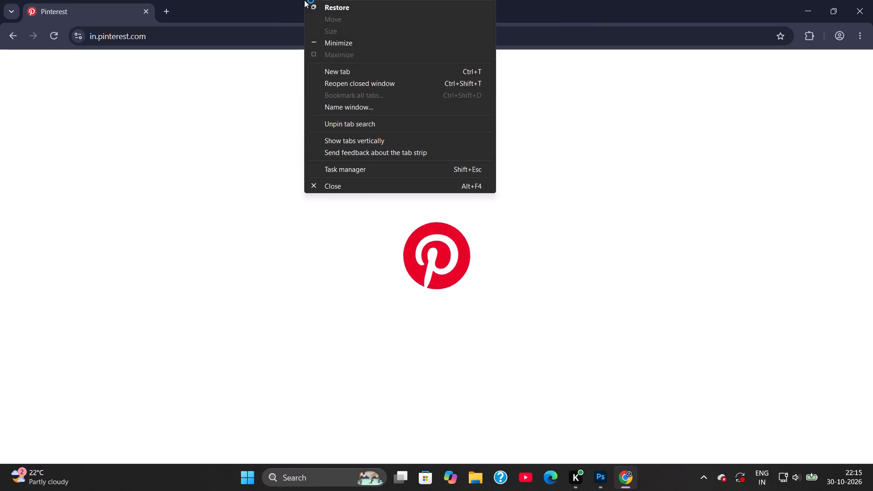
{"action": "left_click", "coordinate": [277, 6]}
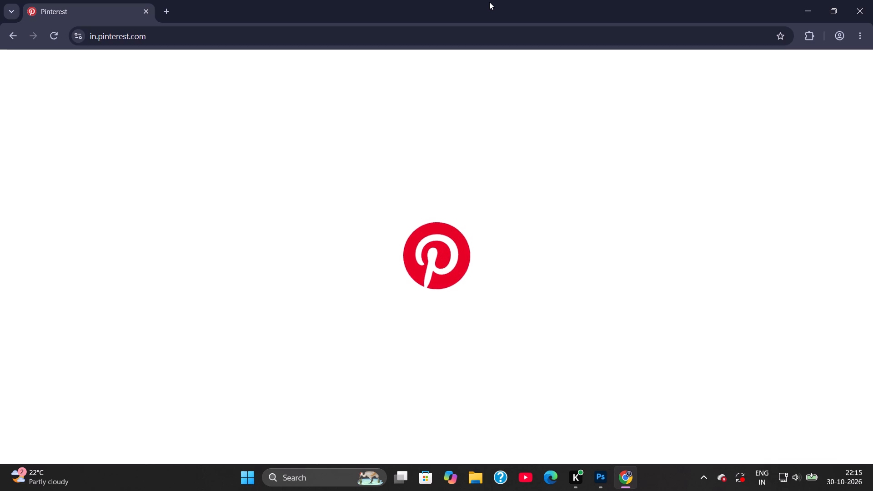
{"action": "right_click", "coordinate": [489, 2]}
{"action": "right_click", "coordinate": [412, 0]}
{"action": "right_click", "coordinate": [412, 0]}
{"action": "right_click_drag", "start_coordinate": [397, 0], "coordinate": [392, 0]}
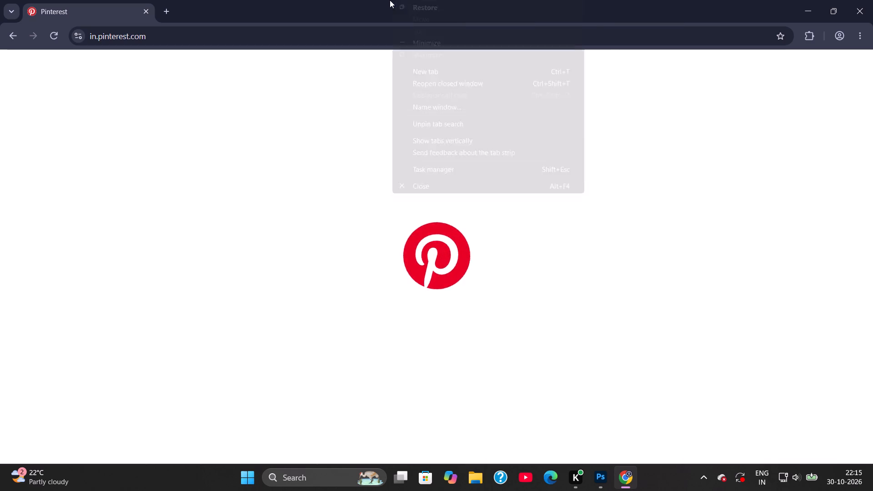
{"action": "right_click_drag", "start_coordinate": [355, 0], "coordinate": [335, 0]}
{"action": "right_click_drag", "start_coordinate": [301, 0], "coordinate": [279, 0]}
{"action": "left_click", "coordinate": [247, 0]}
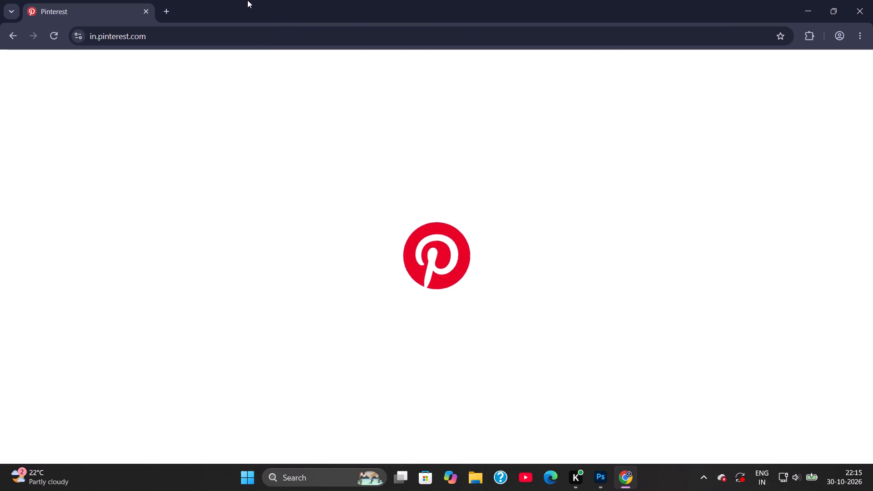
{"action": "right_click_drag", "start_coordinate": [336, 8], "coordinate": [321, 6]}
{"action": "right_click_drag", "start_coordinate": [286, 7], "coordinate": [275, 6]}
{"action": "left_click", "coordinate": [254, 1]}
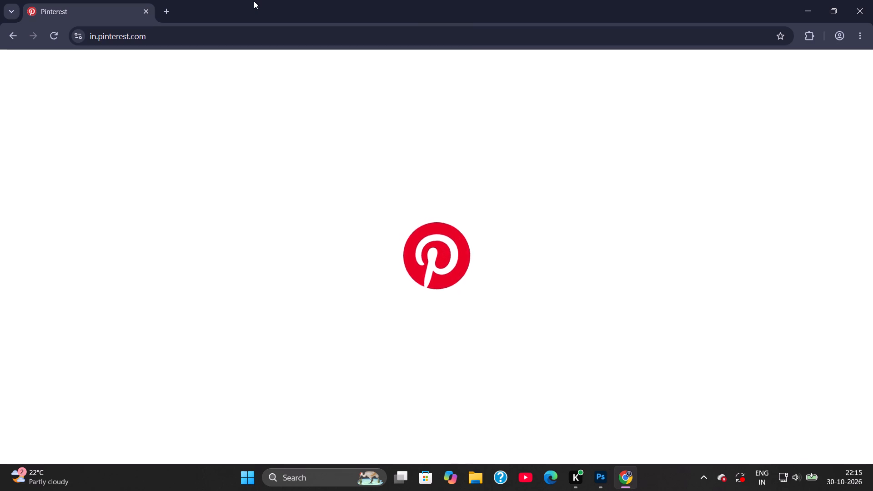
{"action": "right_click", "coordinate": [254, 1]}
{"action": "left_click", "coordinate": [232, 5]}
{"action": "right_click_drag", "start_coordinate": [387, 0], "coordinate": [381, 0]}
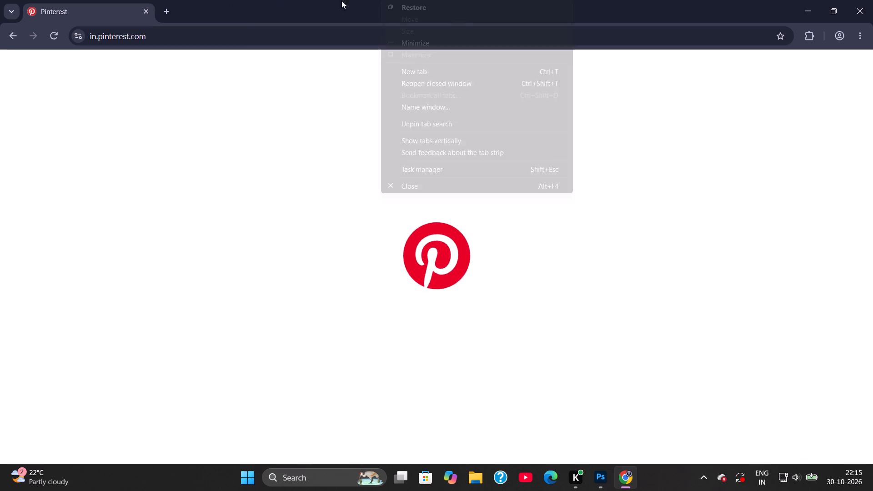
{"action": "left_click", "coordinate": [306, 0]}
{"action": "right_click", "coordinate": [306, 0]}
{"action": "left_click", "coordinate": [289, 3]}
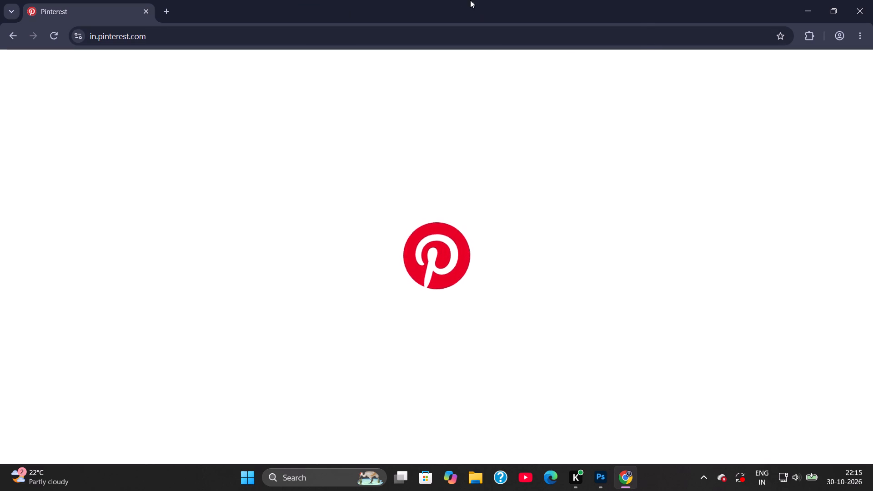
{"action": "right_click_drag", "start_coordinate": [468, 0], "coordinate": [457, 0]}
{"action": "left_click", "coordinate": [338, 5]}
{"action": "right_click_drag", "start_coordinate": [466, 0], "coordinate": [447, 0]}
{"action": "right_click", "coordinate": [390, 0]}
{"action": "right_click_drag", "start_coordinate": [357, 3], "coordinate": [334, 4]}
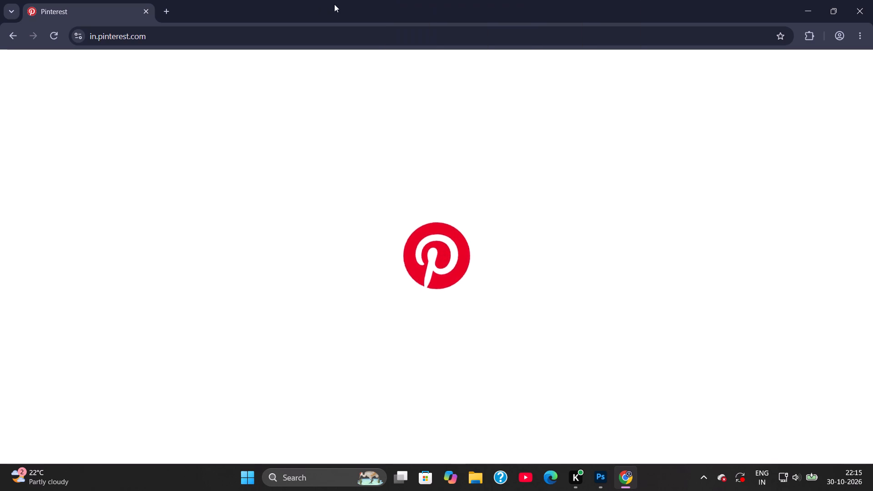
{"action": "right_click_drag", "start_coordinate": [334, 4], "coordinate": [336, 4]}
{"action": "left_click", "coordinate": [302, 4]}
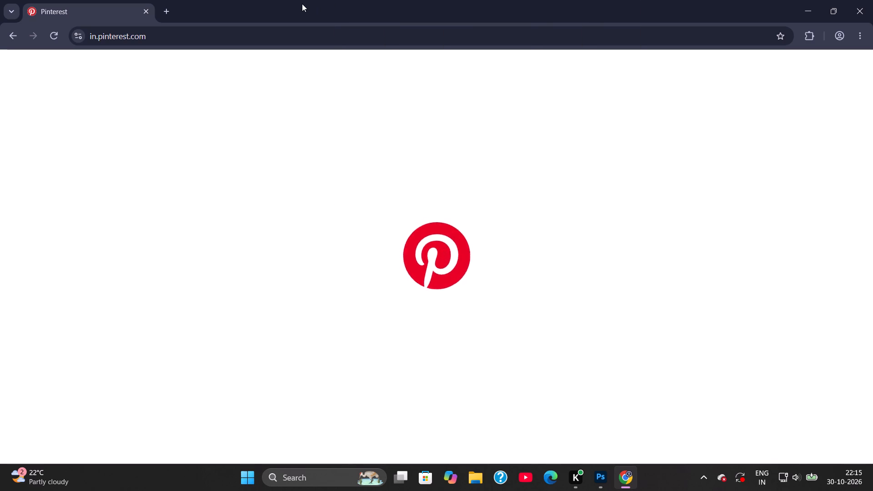
Reload the Pinterest page.
{"action": "left_click", "coordinate": [58, 38]}
{"action": "right_click_drag", "start_coordinate": [465, 0], "coordinate": [452, 0]}
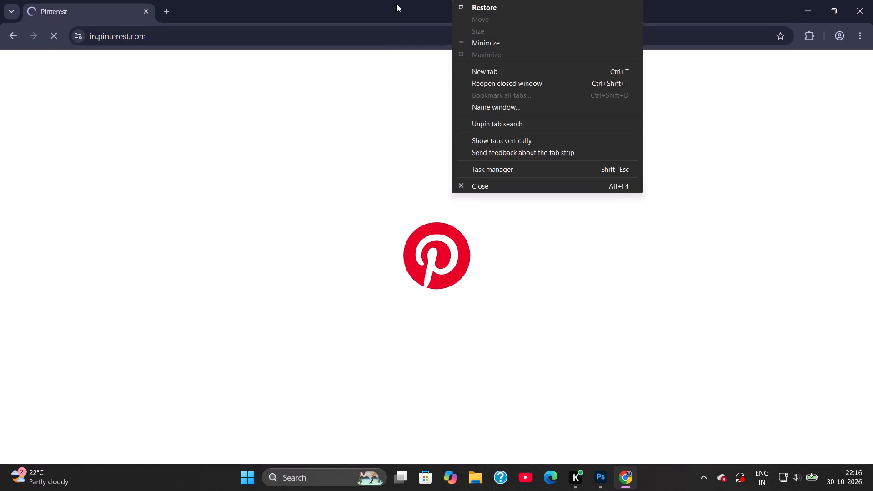
{"action": "left_click", "coordinate": [396, 4]}
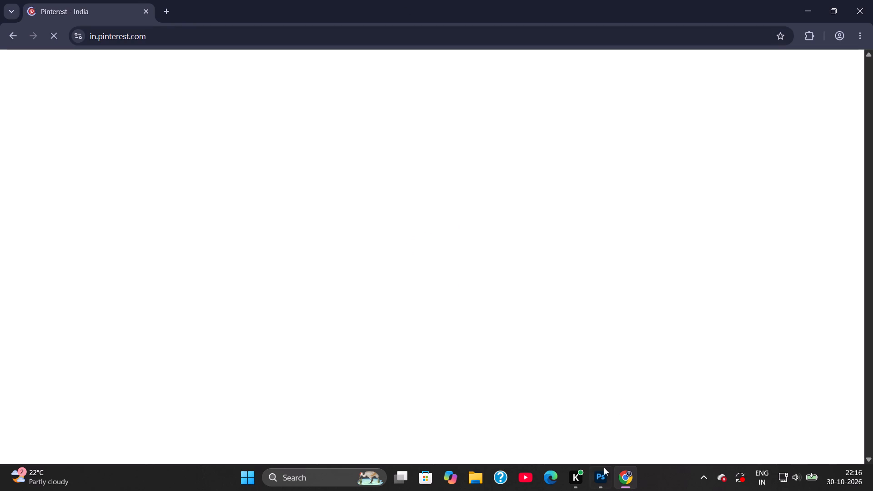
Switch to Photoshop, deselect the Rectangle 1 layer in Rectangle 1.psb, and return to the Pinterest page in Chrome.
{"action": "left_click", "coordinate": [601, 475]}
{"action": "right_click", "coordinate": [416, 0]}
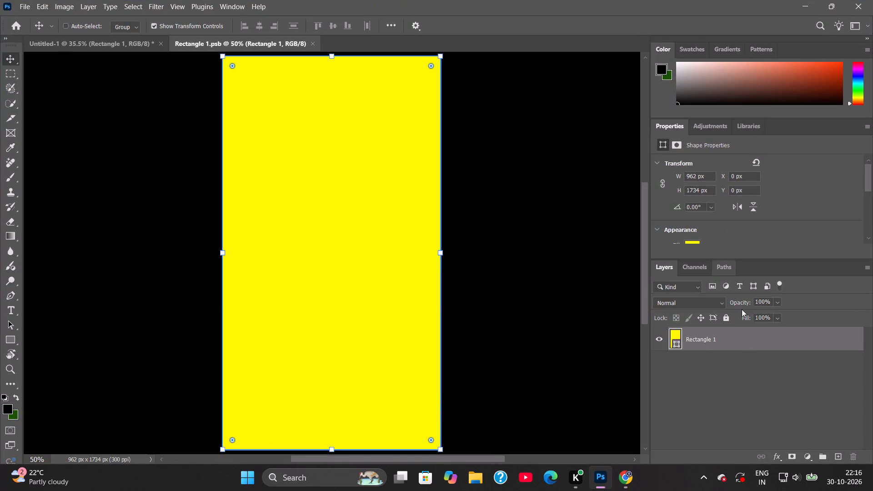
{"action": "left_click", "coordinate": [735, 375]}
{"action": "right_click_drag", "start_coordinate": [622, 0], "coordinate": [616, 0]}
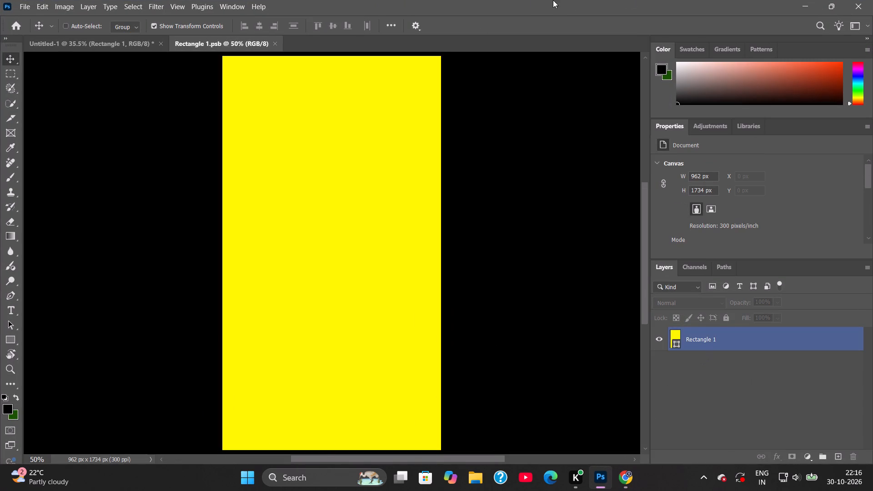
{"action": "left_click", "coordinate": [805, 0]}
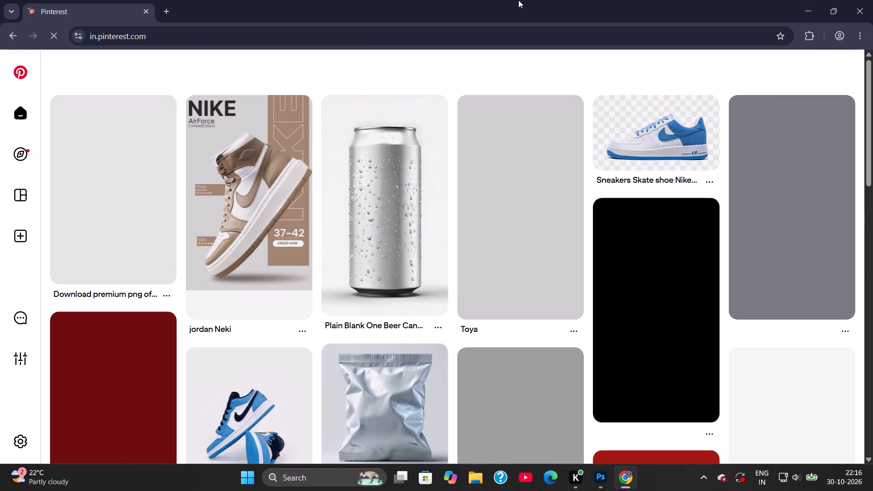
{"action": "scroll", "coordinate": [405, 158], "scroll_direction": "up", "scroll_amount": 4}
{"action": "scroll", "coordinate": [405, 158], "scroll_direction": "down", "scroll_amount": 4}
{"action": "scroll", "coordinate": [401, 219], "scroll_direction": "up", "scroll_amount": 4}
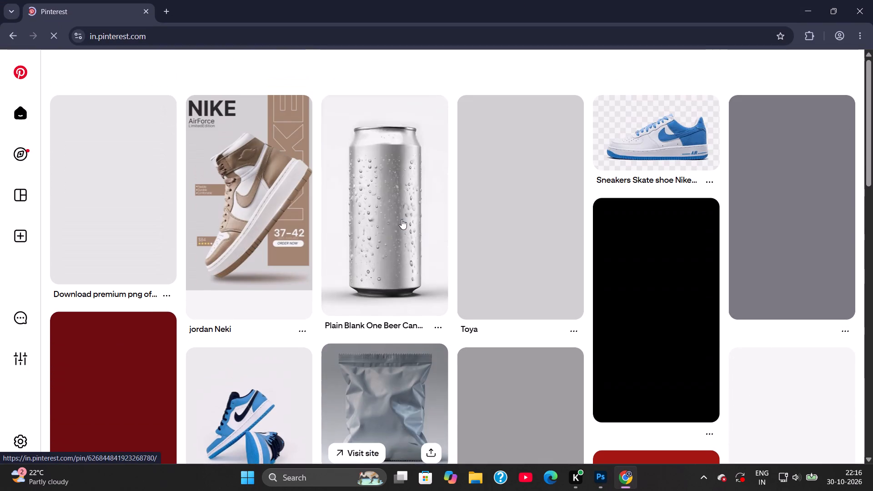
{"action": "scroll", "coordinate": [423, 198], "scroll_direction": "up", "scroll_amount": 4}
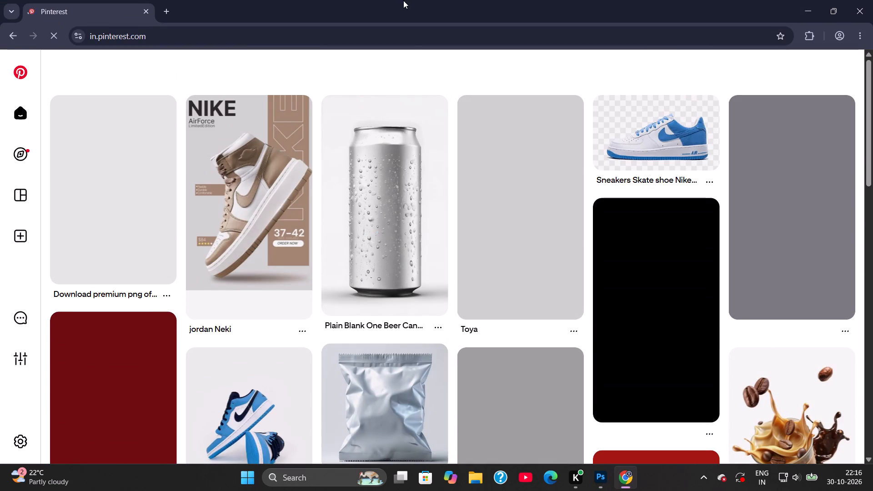
Search Pinterest for "mango flavour drink poster".
{"action": "scroll", "coordinate": [376, 180], "scroll_direction": "down", "scroll_amount": 3}
{"action": "scroll", "coordinate": [432, 237], "scroll_direction": "down", "scroll_amount": 2}
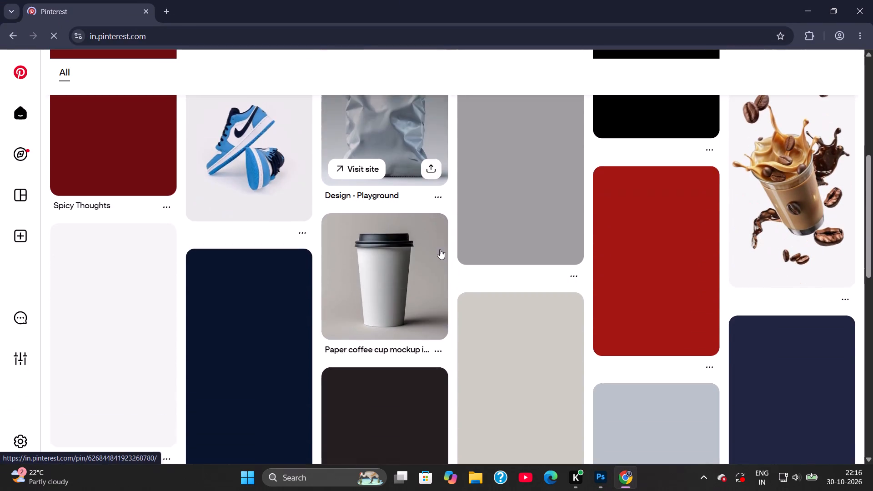
{"action": "scroll", "coordinate": [446, 255], "scroll_direction": "down", "scroll_amount": 2}
{"action": "scroll", "coordinate": [445, 256], "scroll_direction": "up", "scroll_amount": 13}
{"action": "left_click", "coordinate": [137, 78]}
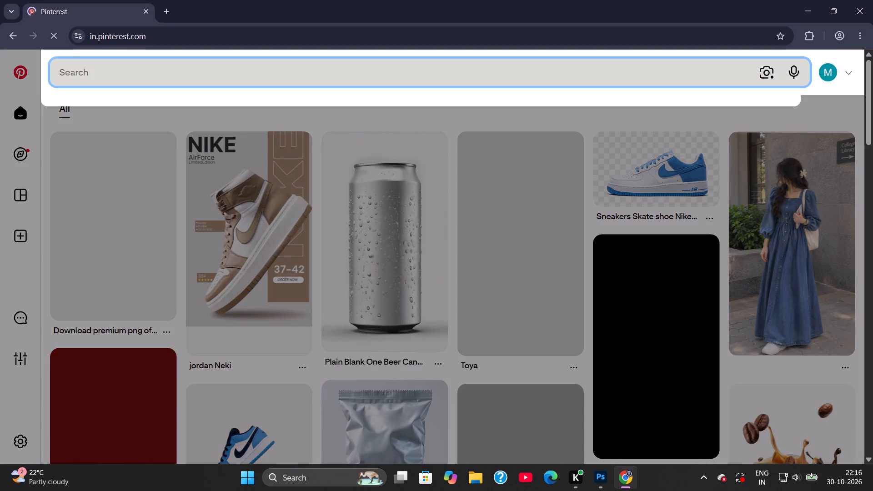
{"action": "type", "text": "mango flavour"}
{"action": "key", "text": "space"}
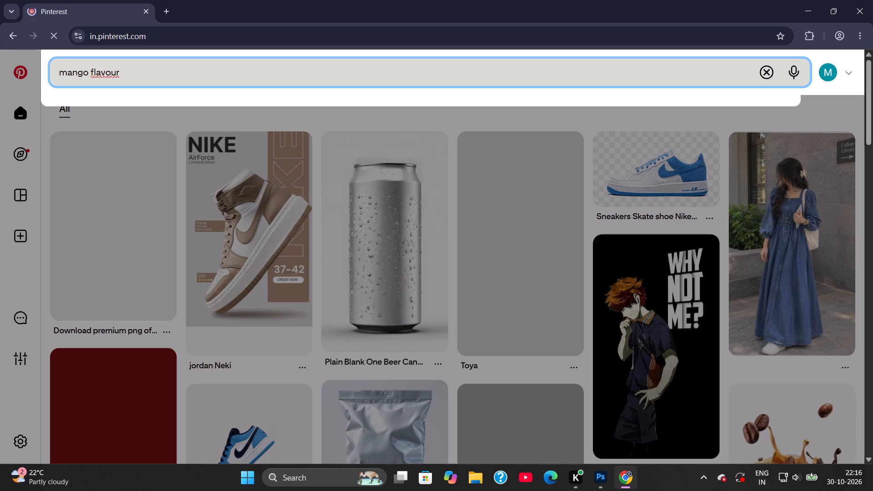
{"action": "type", "text": "drink de"}
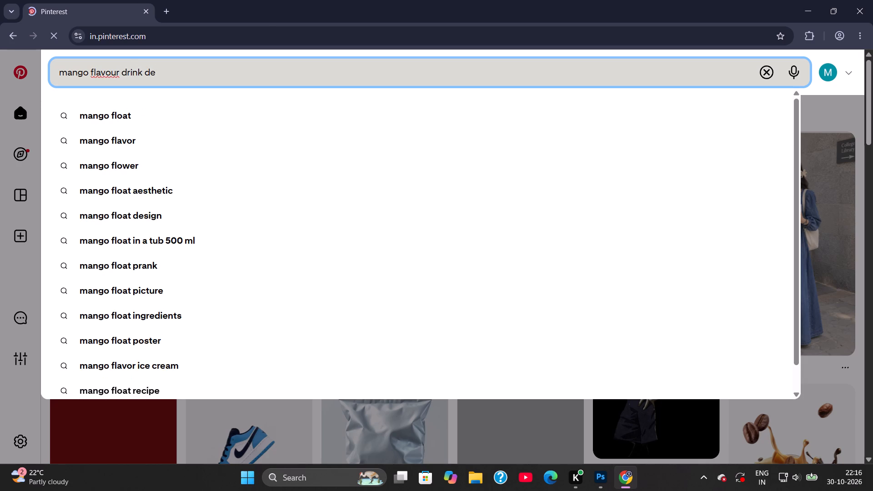
{"action": "key", "text": "BackSpace"}
{"action": "key", "text": "BackSpace"}
{"action": "type", "text": "poster"}
{"action": "key", "text": "Return"}
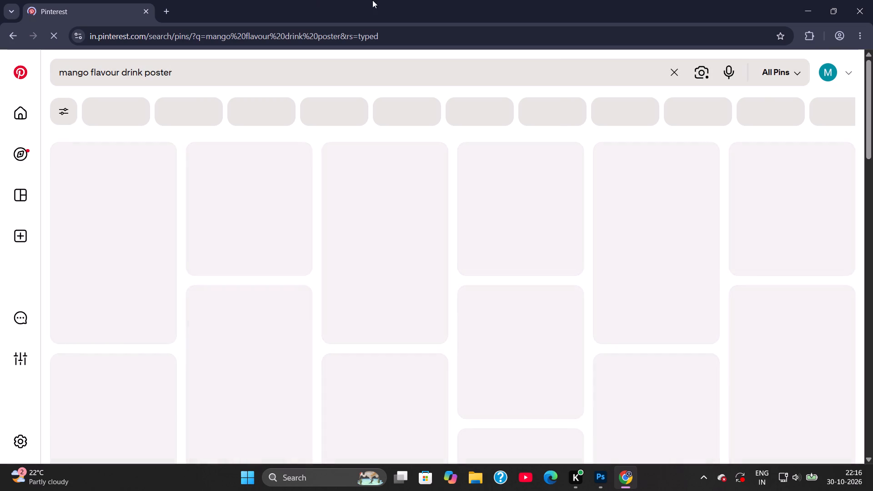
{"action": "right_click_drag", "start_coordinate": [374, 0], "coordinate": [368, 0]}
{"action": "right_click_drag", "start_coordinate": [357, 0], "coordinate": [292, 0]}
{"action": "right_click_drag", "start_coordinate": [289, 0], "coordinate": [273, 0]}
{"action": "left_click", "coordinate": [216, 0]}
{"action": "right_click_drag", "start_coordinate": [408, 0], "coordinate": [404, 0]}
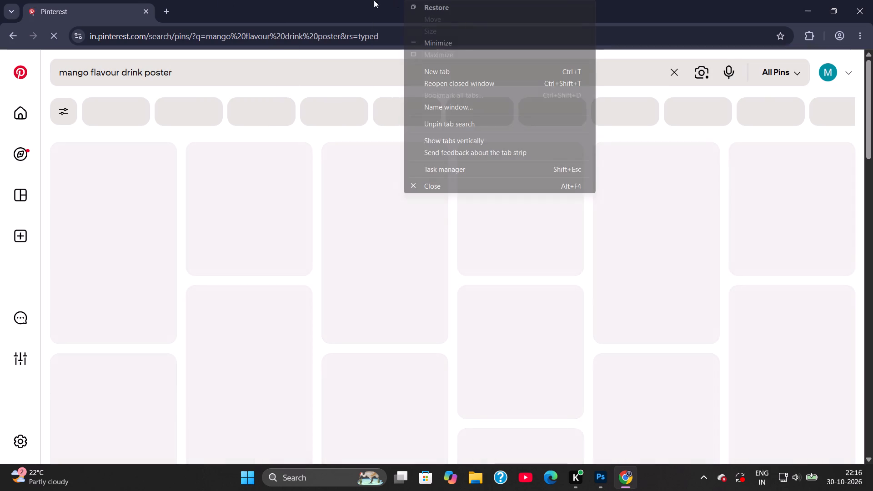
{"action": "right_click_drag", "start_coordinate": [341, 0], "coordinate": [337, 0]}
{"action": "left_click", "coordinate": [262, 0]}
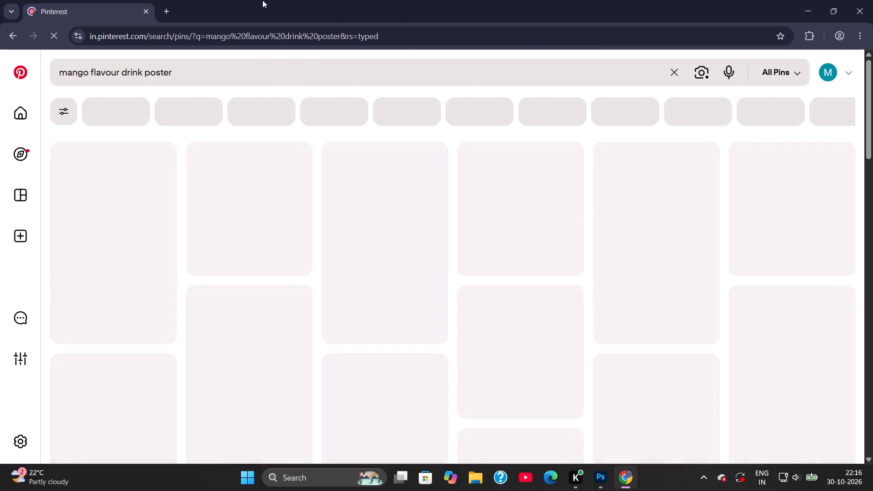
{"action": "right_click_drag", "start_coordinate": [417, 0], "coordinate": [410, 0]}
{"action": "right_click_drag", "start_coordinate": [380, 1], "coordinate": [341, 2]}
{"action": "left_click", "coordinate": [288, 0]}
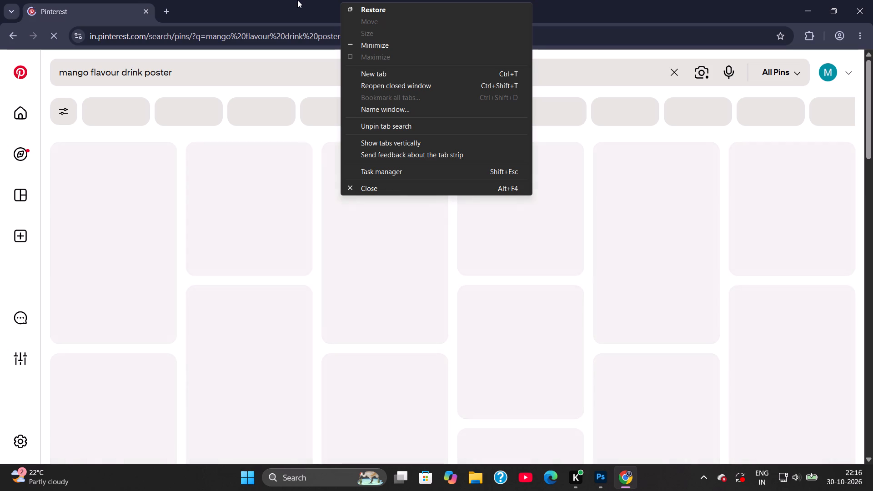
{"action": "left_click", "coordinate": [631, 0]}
Switch to Photoshop, deselect the Rectangle 1 layer in the Untitled-1 document, and return to Rectangle 1.psb.
{"action": "left_click", "coordinate": [603, 474]}
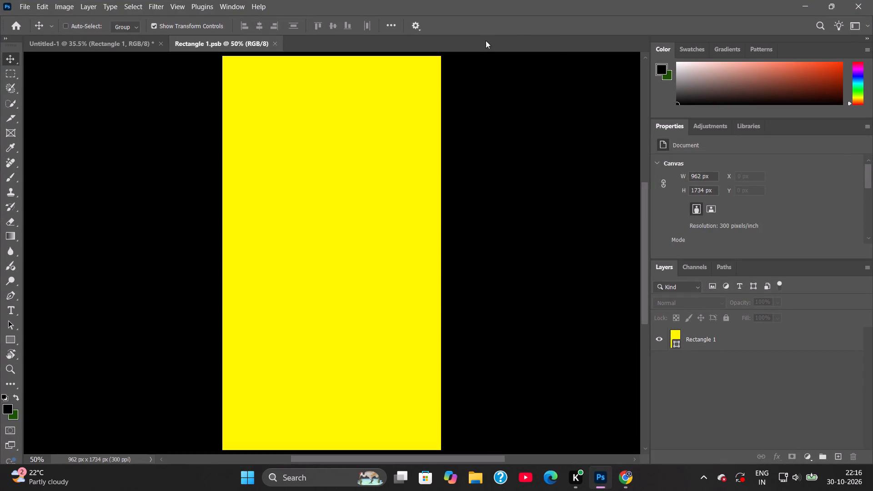
{"action": "left_click", "coordinate": [127, 47]}
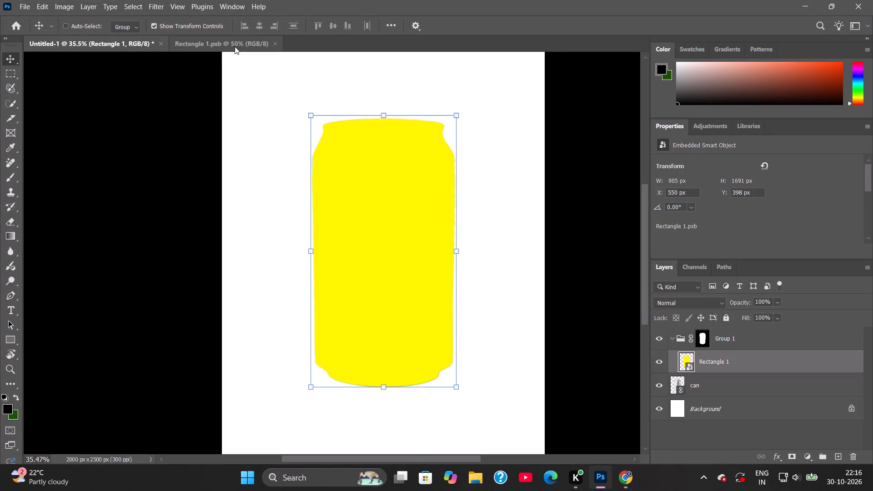
{"action": "left_click", "coordinate": [516, 402]}
{"action": "left_click", "coordinate": [708, 423]}
{"action": "left_click", "coordinate": [202, 46]}
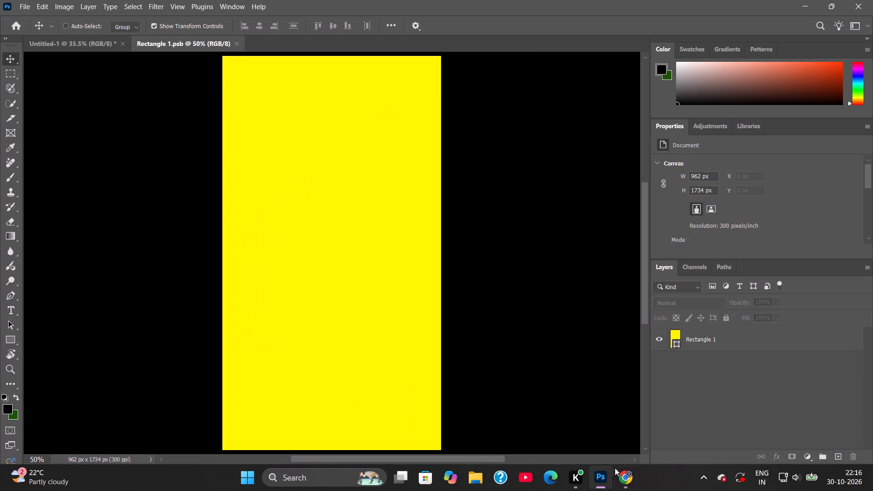
Switch back to Chrome and look through the mango flavour drink poster results on Pinterest.
{"action": "left_click", "coordinate": [622, 481]}
{"action": "right_click_drag", "start_coordinate": [629, 0], "coordinate": [619, 0]}
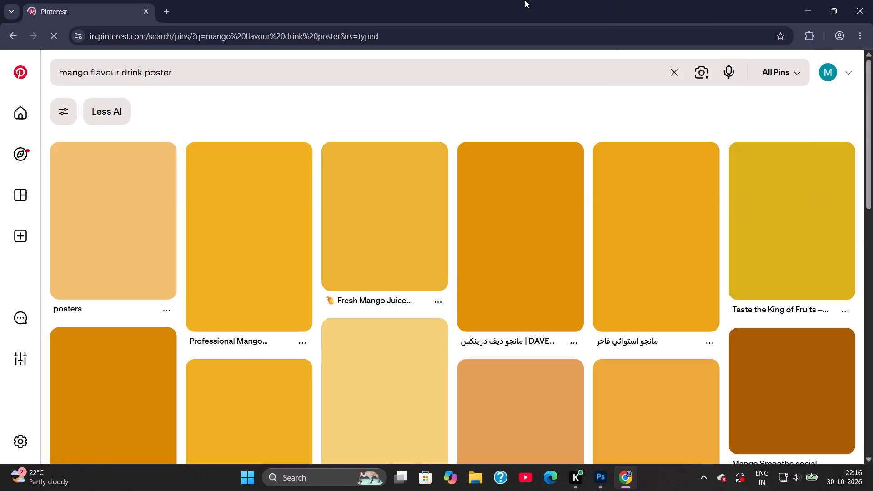
{"action": "right_click", "coordinate": [525, 0]}
{"action": "right_click_drag", "start_coordinate": [453, 0], "coordinate": [437, 0]}
{"action": "left_click", "coordinate": [422, 0]}
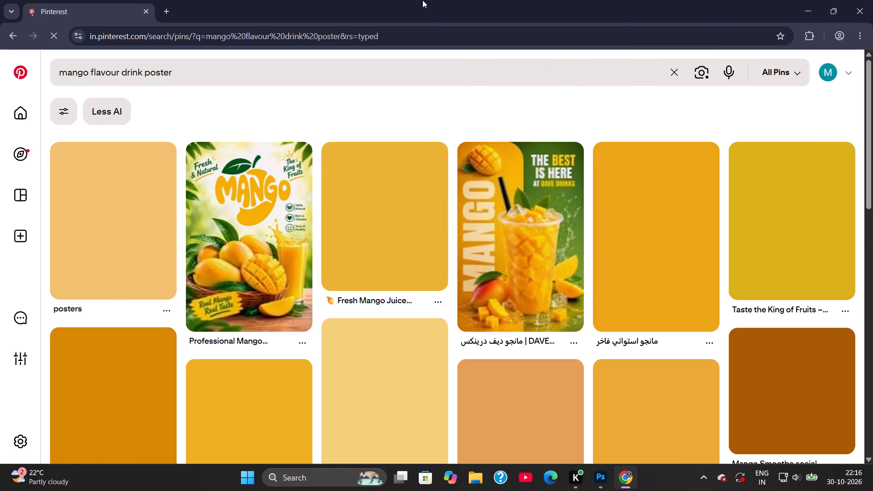
{"action": "right_click_drag", "start_coordinate": [474, 0], "coordinate": [462, 0]}
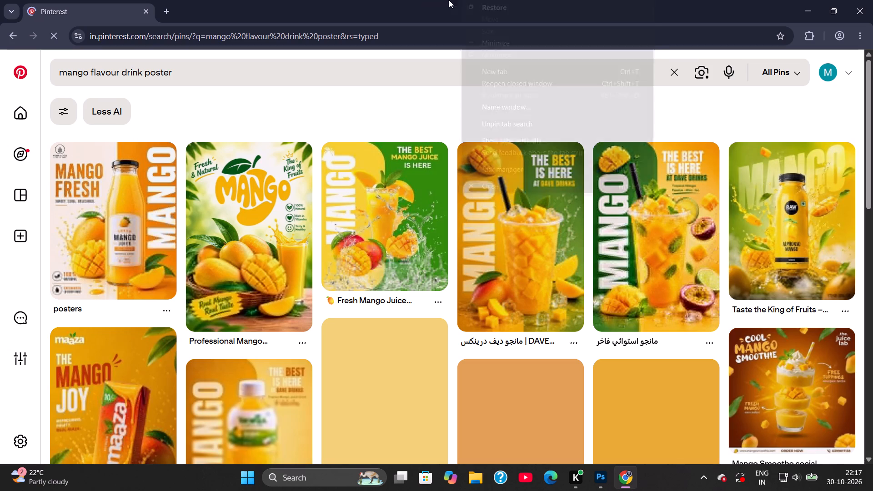
{"action": "right_click_drag", "start_coordinate": [432, 0], "coordinate": [406, 0]}
{"action": "left_click", "coordinate": [383, 0]}
{"action": "right_click_drag", "start_coordinate": [458, 0], "coordinate": [450, 0]}
{"action": "left_click", "coordinate": [426, 1]}
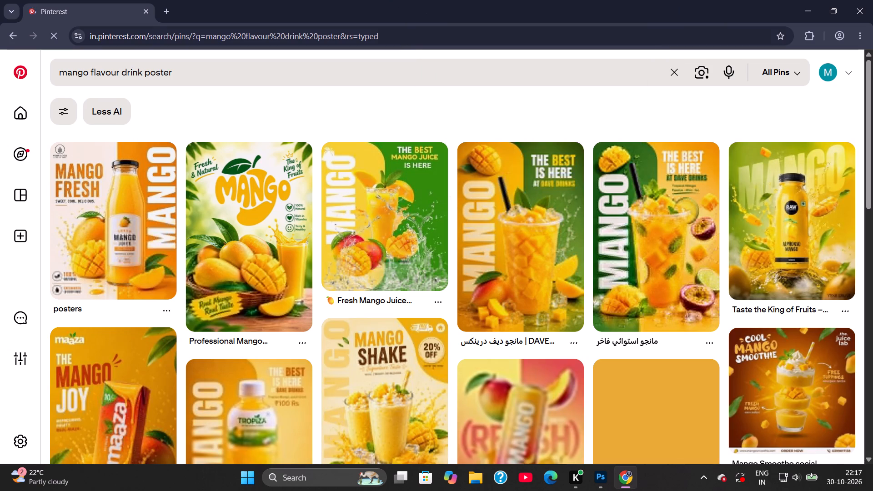
{"action": "scroll", "coordinate": [588, 213], "scroll_direction": "down", "scroll_amount": 4}
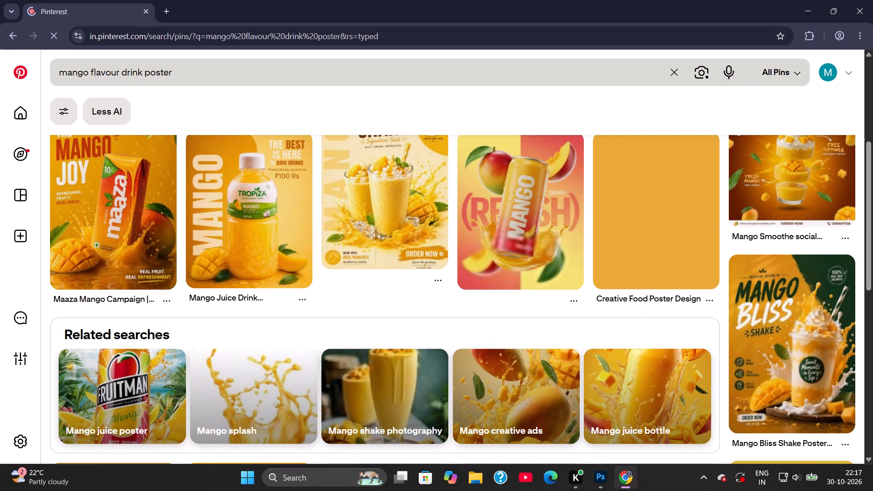
Shorten the Pinterest query to "mango flavour drink" and run the search.
{"action": "left_click", "coordinate": [228, 74]}
{"action": "key", "text": "BackSpace"}
{"action": "key", "text": "BackSpace"}
{"action": "key", "text": "BackSpace"}
{"action": "key", "text": "BackSpace"}
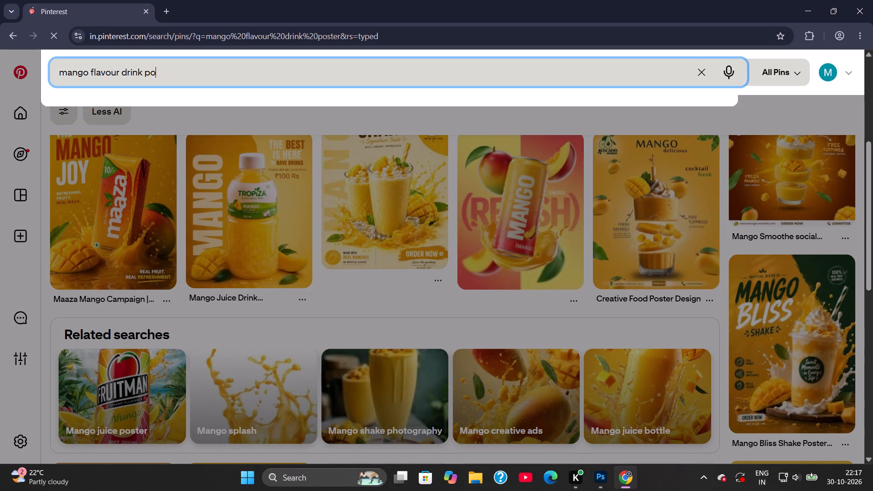
{"action": "key", "text": "BackSpace"}
{"action": "key", "text": "BackSpace"}
{"action": "key", "text": "Return"}
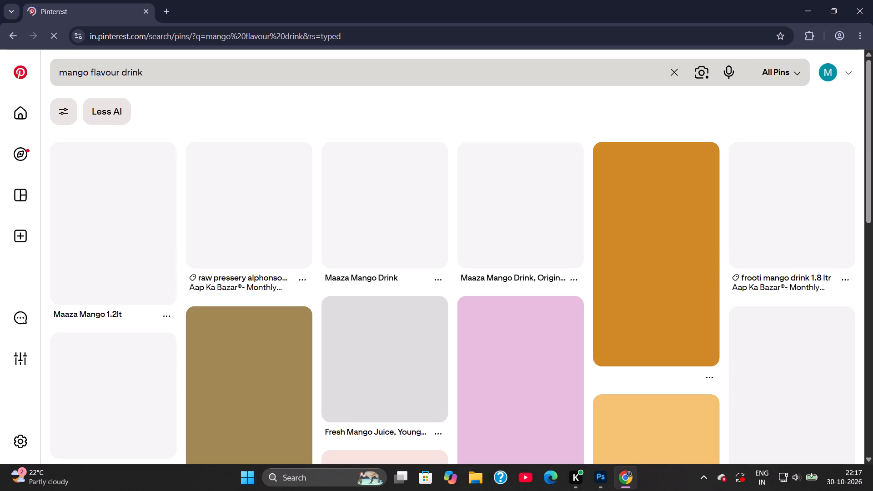
Change the Pinterest query to "mango flavour ice cream drink" and run the search.
{"action": "left_click", "coordinate": [159, 73]}
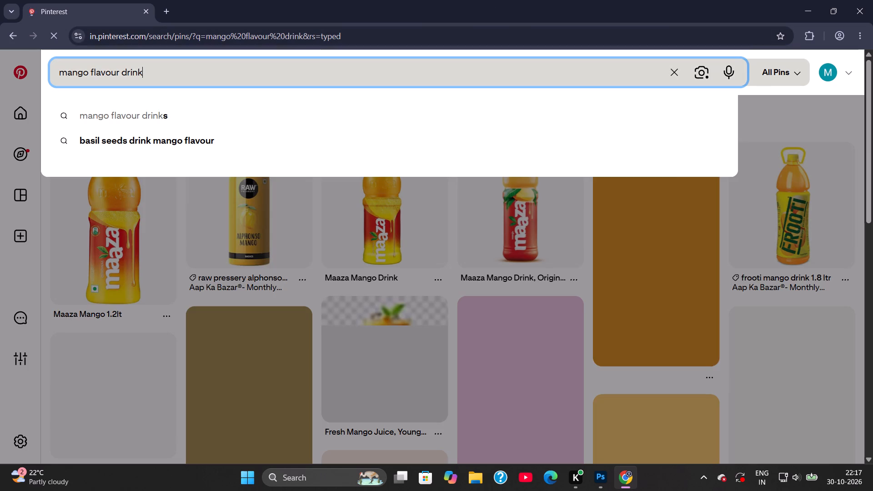
{"action": "key", "text": "BackSpace"}
{"action": "key", "text": "BackSpace"}
{"action": "key", "text": "BackSpace"}
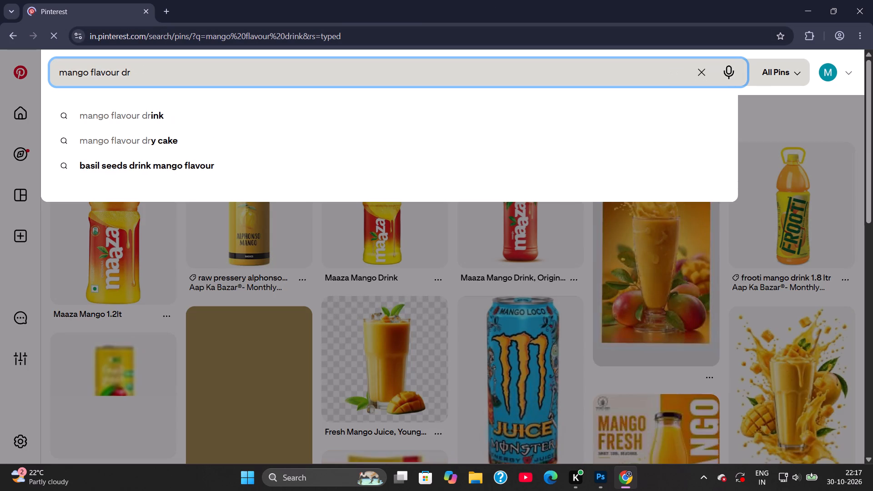
{"action": "key", "text": "BackSpace"}
{"action": "key", "text": "BackSpace"}
{"action": "type", "text": "ice cream drink"}
{"action": "key", "text": "Return"}
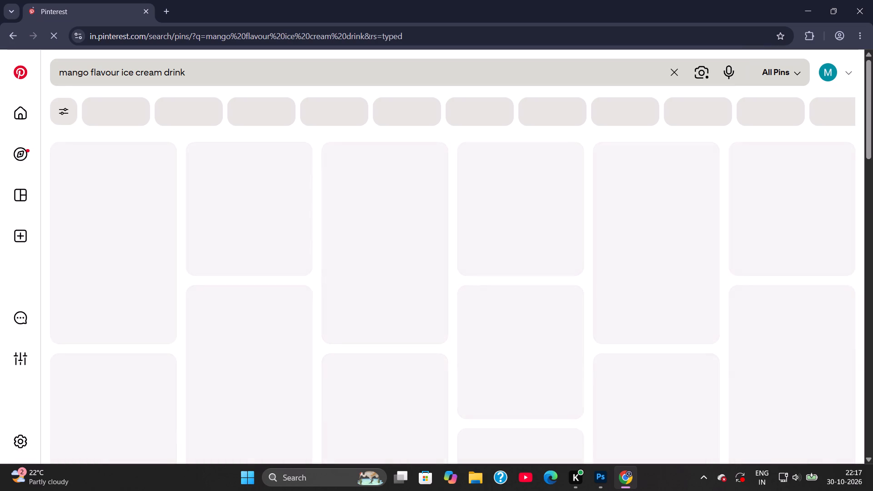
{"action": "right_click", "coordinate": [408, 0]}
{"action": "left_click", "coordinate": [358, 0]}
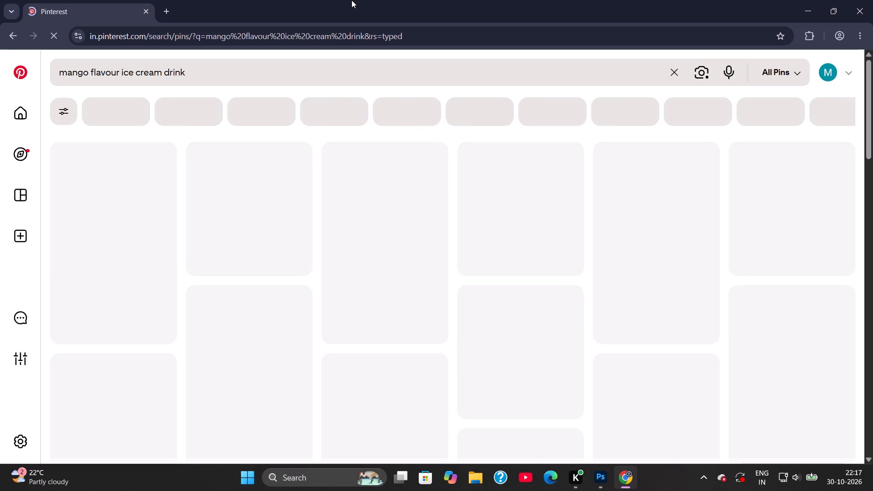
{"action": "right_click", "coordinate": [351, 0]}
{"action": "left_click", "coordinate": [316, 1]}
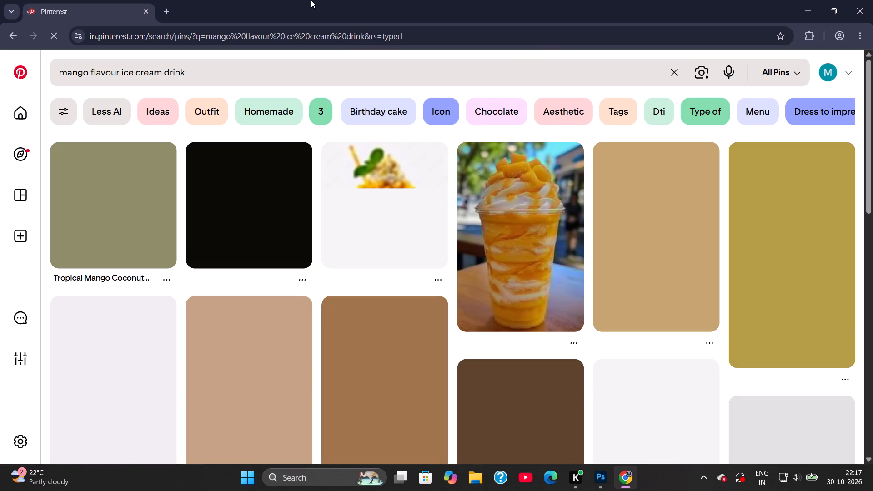
Extend the Pinterest query to "mango flavour ice cream drink design" and run the search.
{"action": "left_click", "coordinate": [194, 71]}
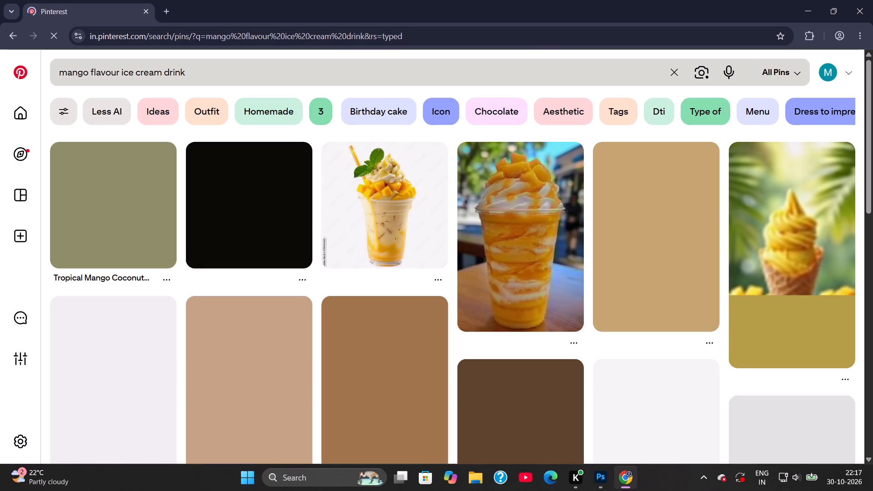
{"action": "key", "text": "space"}
{"action": "type", "text": "design"}
{"action": "key", "text": "Return"}
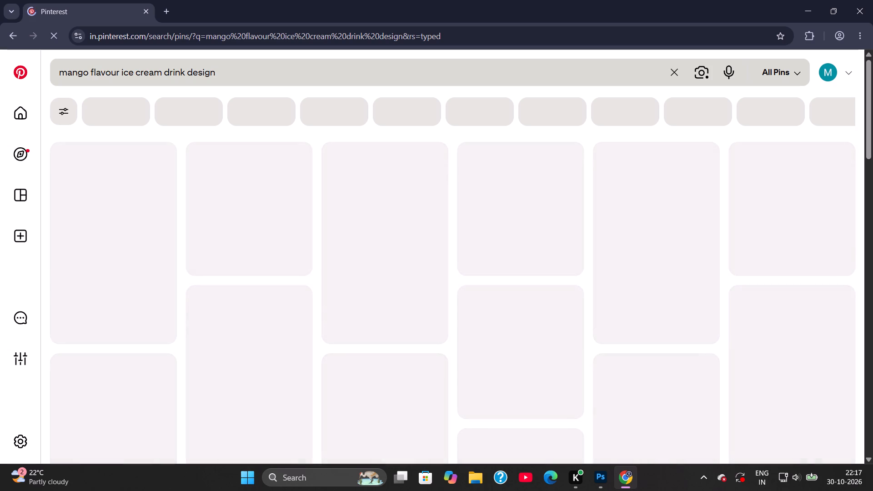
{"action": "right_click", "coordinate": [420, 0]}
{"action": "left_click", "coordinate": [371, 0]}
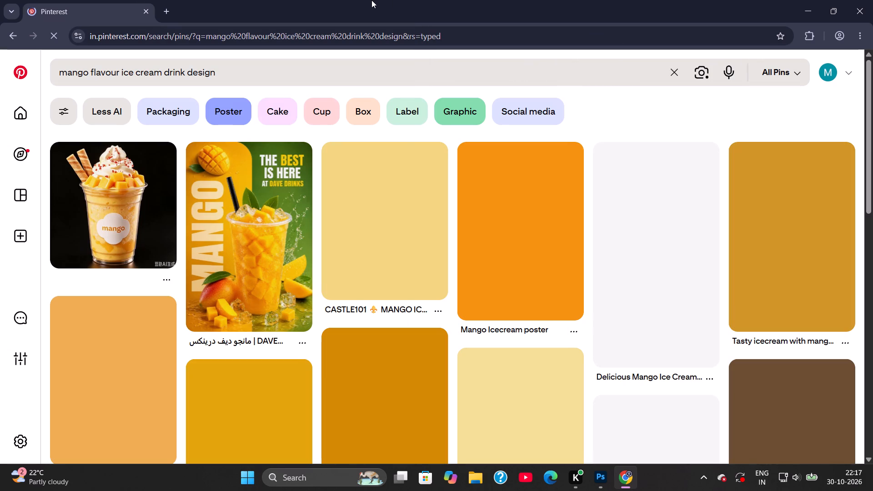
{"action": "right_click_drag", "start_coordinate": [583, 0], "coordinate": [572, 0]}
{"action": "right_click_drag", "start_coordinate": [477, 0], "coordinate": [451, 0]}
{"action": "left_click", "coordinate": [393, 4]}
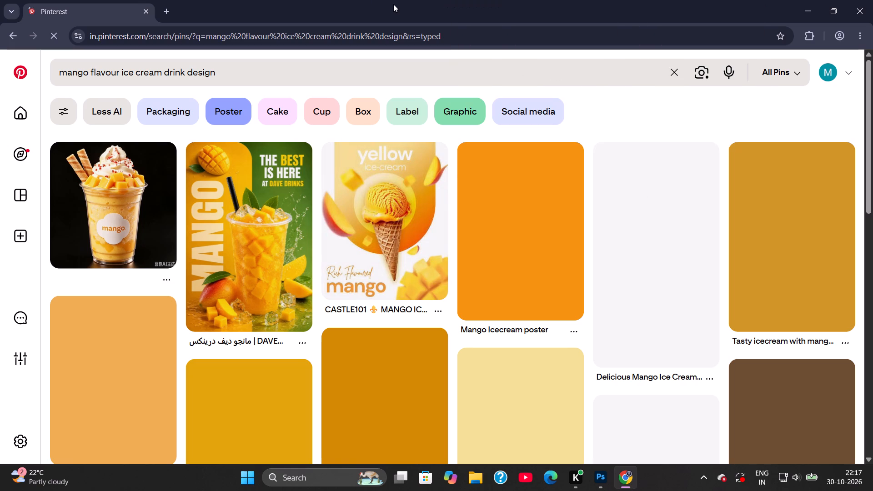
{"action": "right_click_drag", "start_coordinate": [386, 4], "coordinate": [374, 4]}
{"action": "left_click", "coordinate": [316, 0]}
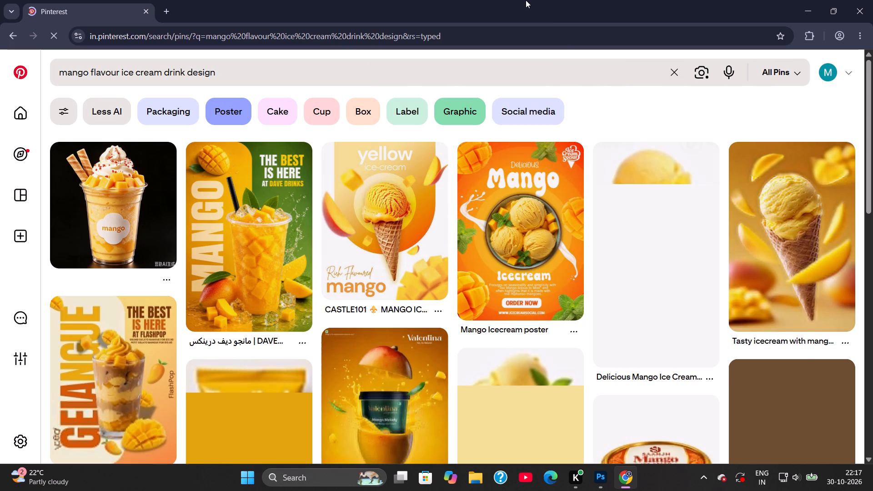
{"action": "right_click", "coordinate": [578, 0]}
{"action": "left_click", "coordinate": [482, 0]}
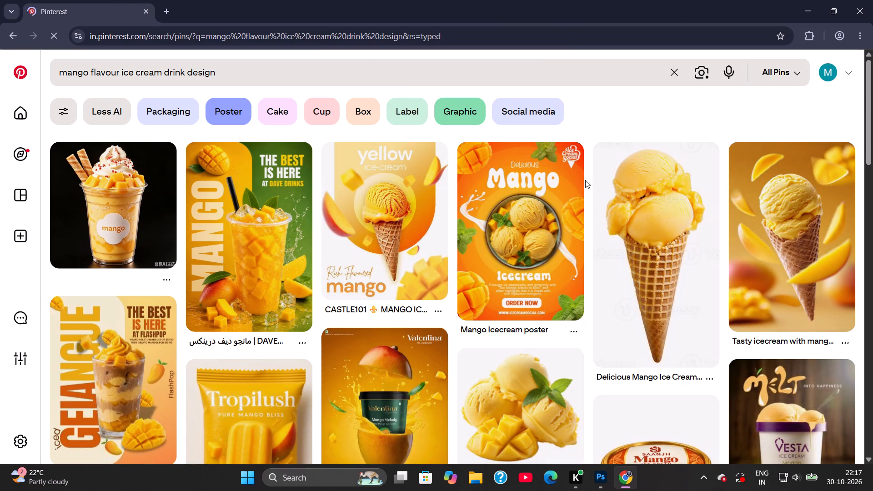
Look through the mango ice cream drink design results and open the Mango Icecream poster pin.
{"action": "scroll", "coordinate": [583, 186], "scroll_direction": "down", "scroll_amount": 2}
{"action": "right_click_drag", "start_coordinate": [573, 0], "coordinate": [562, 0]}
{"action": "left_click", "coordinate": [489, 0]}
{"action": "scroll", "coordinate": [565, 210], "scroll_direction": "down", "scroll_amount": 2}
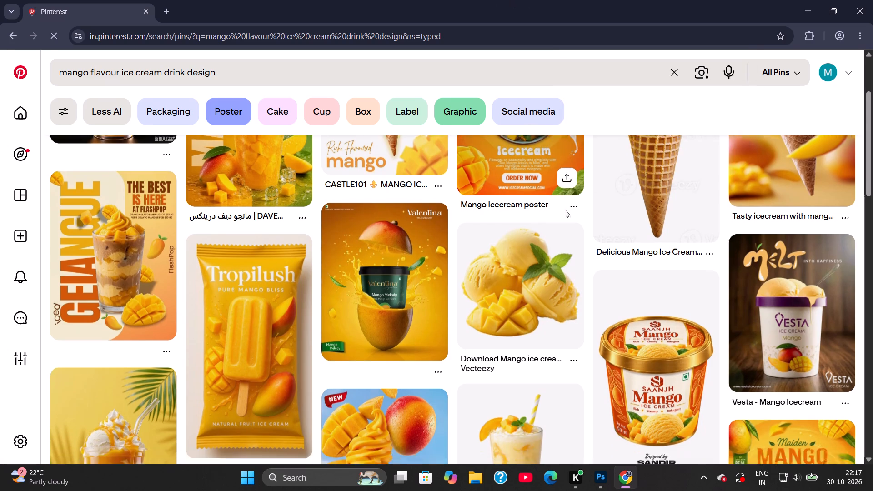
{"action": "scroll", "coordinate": [565, 210], "scroll_direction": "down", "scroll_amount": 4}
{"action": "scroll", "coordinate": [560, 207], "scroll_direction": "up", "scroll_amount": 8}
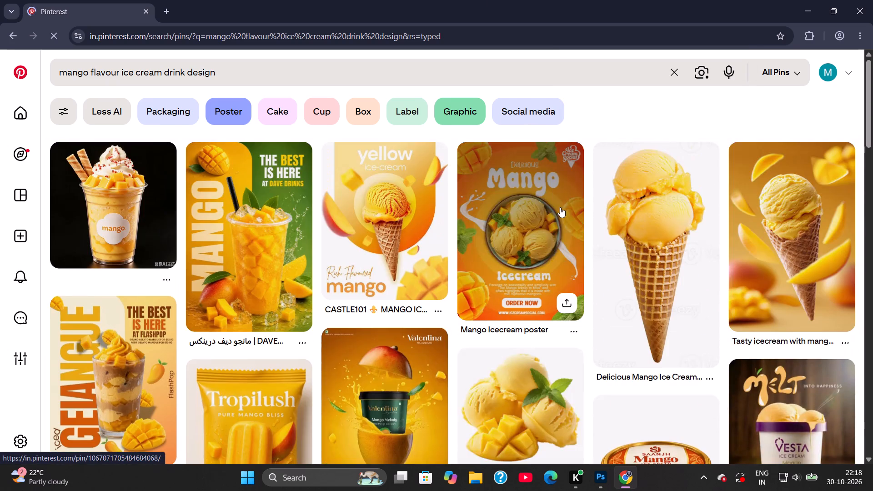
{"action": "left_click", "coordinate": [543, 216]}
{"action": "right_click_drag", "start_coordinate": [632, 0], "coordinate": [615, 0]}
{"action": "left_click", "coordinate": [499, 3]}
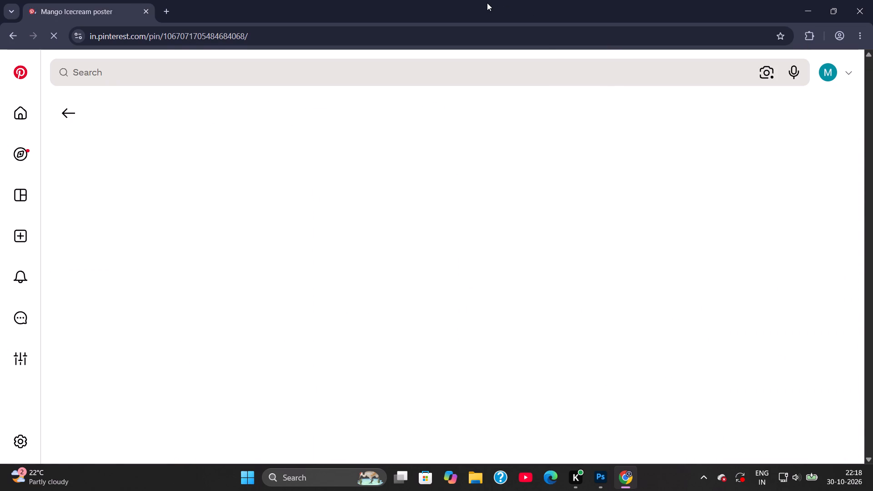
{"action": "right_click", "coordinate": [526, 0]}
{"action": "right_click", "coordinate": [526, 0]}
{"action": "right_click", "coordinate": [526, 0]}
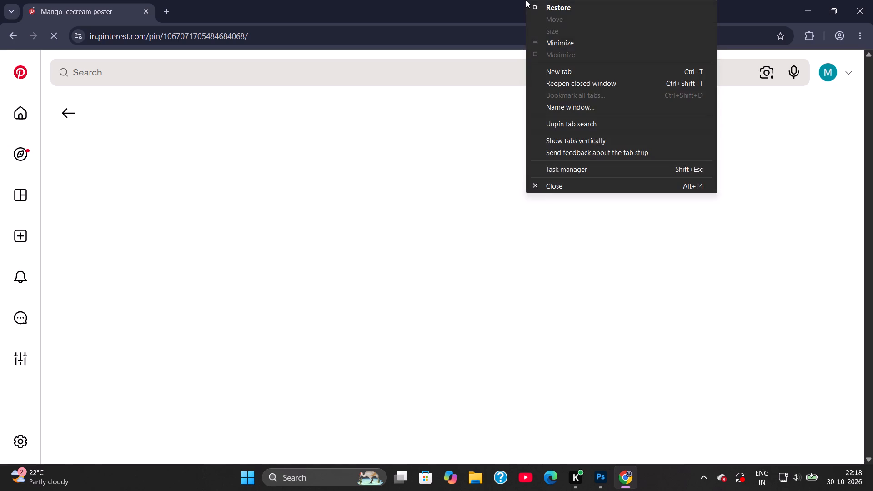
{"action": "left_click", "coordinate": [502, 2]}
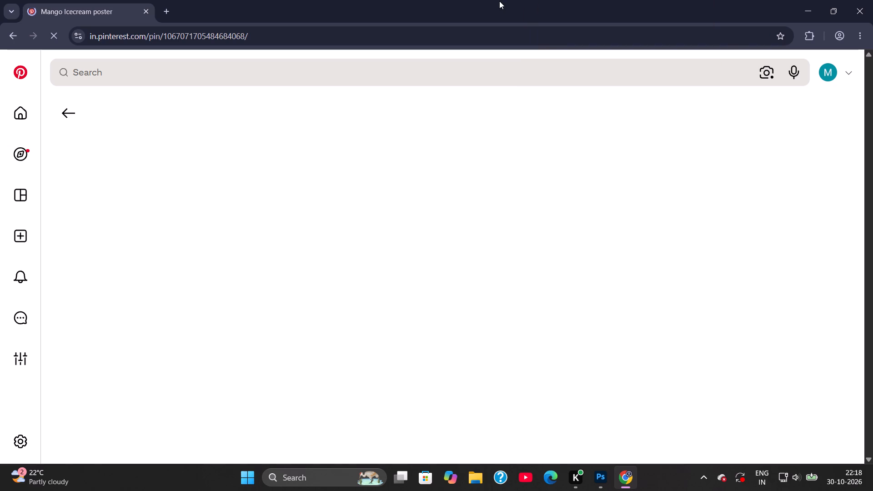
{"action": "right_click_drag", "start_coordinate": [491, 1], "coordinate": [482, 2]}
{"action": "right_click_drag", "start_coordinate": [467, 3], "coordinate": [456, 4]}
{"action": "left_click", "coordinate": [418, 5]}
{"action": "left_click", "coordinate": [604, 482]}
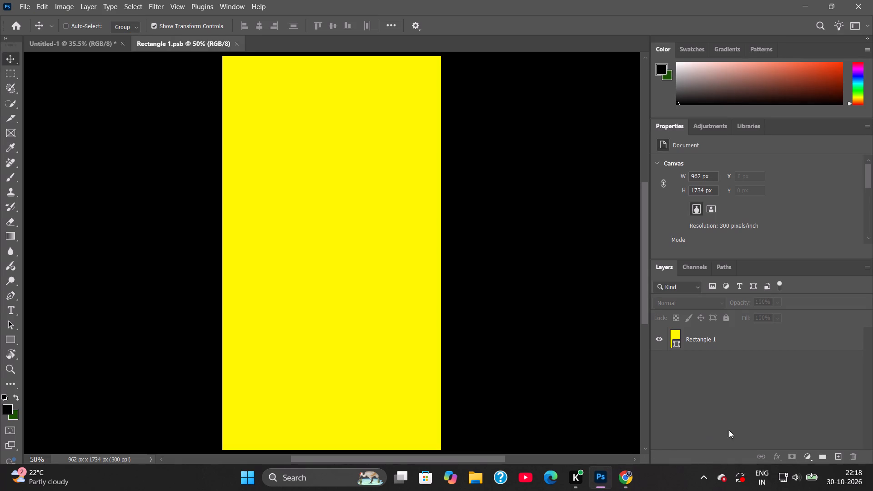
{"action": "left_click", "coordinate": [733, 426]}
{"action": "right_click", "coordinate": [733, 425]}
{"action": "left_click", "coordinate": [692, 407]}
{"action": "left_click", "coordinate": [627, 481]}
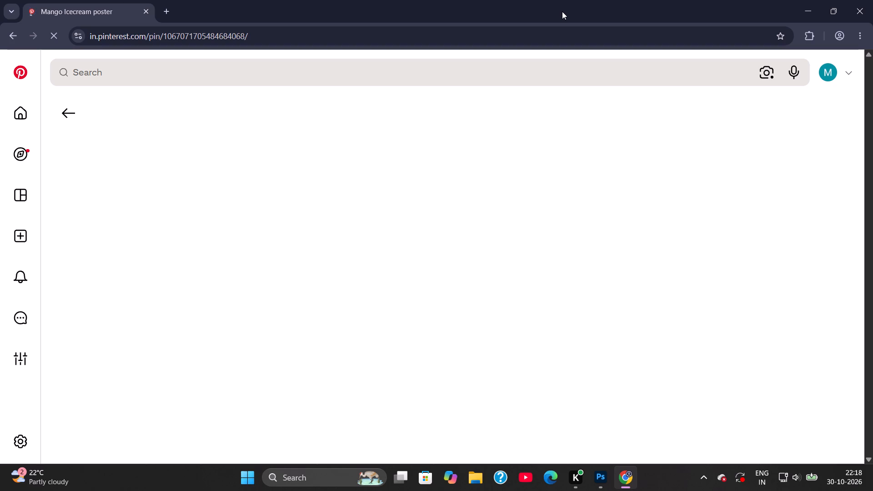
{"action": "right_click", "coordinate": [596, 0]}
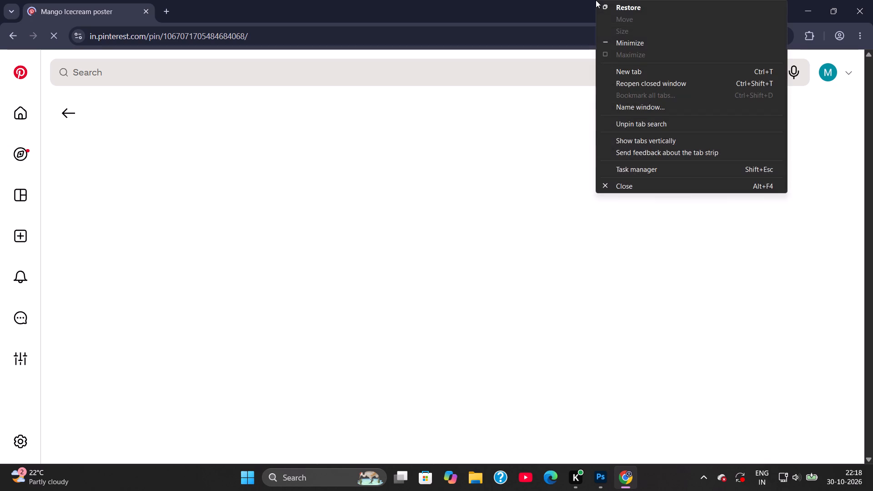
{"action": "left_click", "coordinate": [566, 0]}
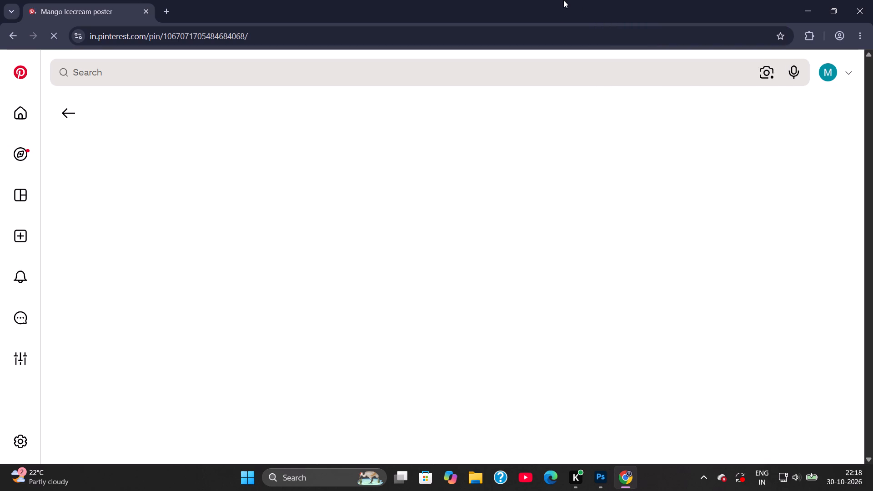
Reload the Mango Icecream poster pin page.
{"action": "double_click", "coordinate": [57, 40]}
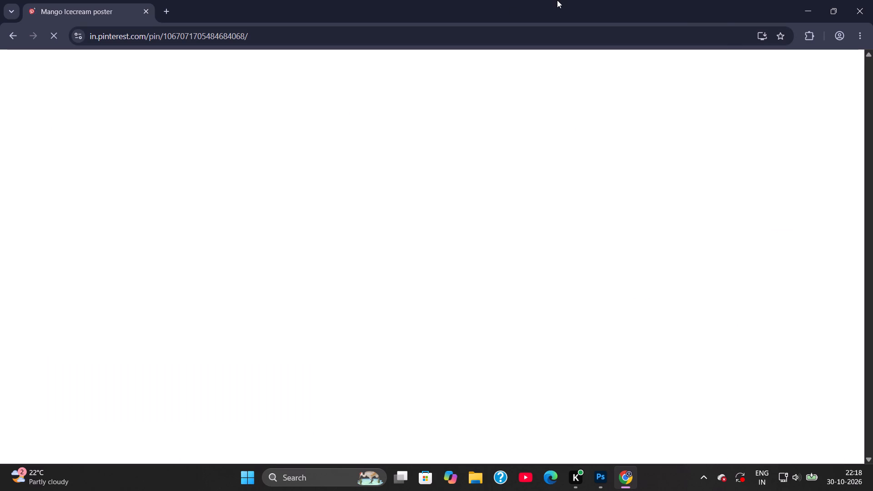
{"action": "right_click_drag", "start_coordinate": [547, 0], "coordinate": [537, 0]}
{"action": "left_click", "coordinate": [464, 0]}
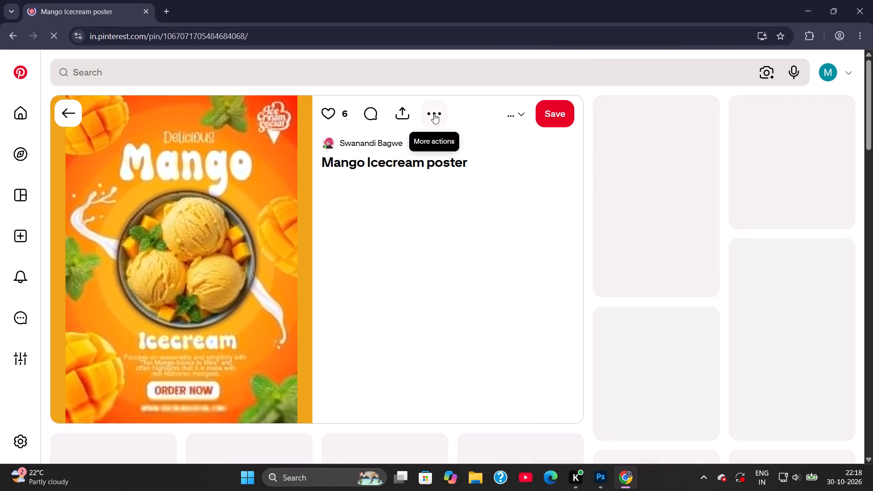
Download the Mango Icecream poster image from its Pinterest pin.
{"action": "left_click", "coordinate": [434, 114]}
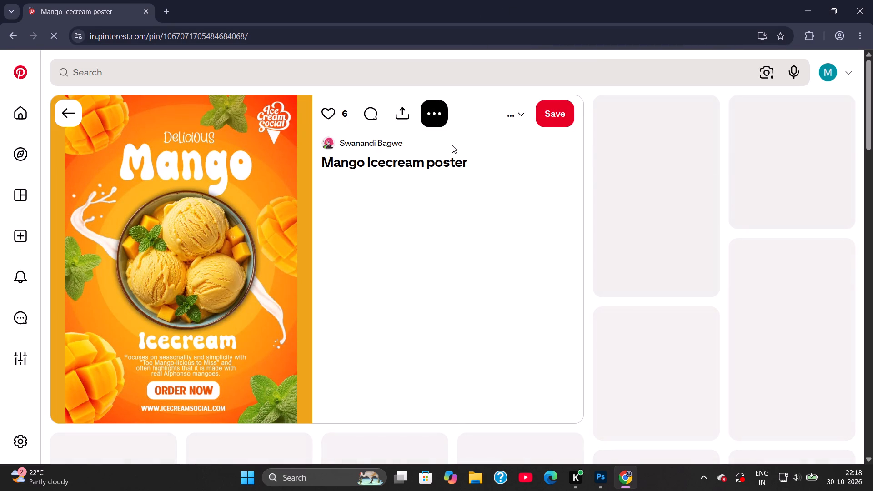
{"action": "left_click", "coordinate": [431, 113]}
{"action": "left_click", "coordinate": [431, 113]}
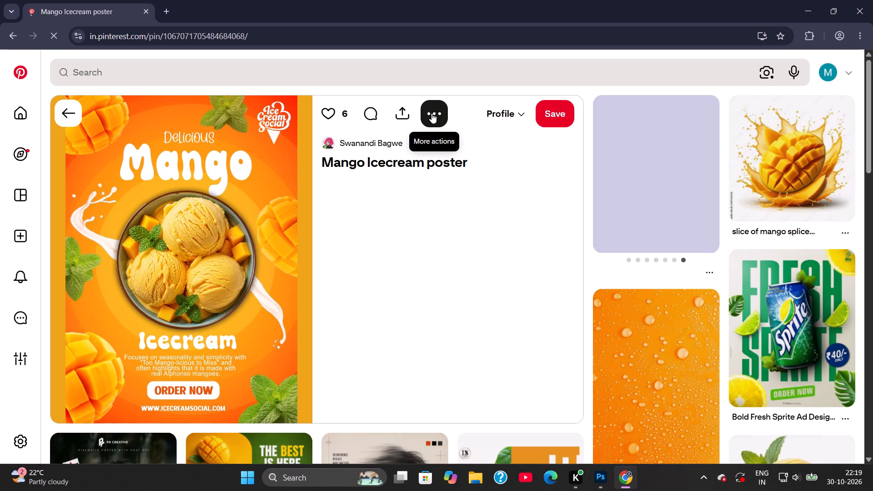
{"action": "right_click_drag", "start_coordinate": [562, 0], "coordinate": [549, 0]}
{"action": "left_click", "coordinate": [512, 1]}
{"action": "left_click", "coordinate": [495, 222]}
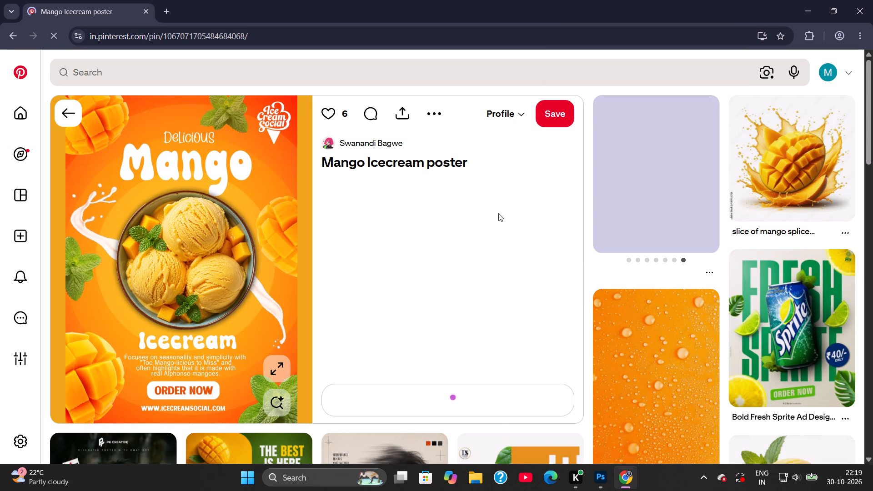
{"action": "scroll", "coordinate": [499, 213], "scroll_direction": "down", "scroll_amount": 6}
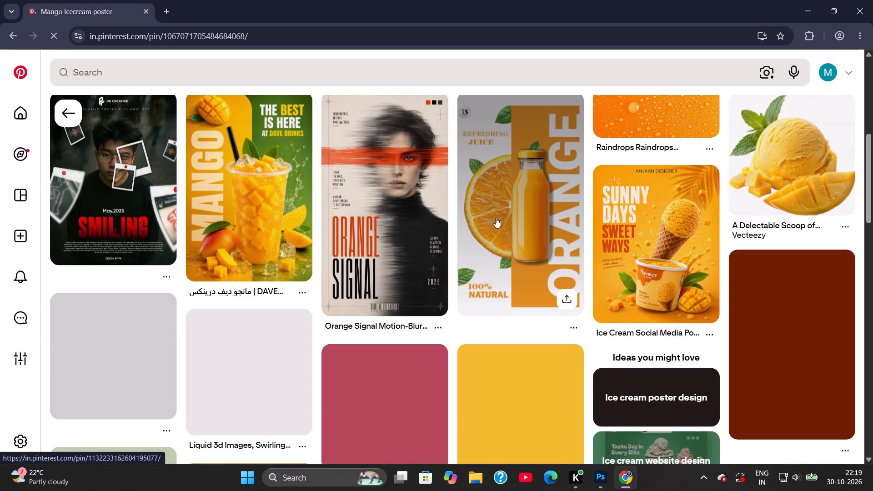
{"action": "scroll", "coordinate": [496, 218], "scroll_direction": "down", "scroll_amount": 3}
{"action": "scroll", "coordinate": [496, 218], "scroll_direction": "up", "scroll_amount": 8}
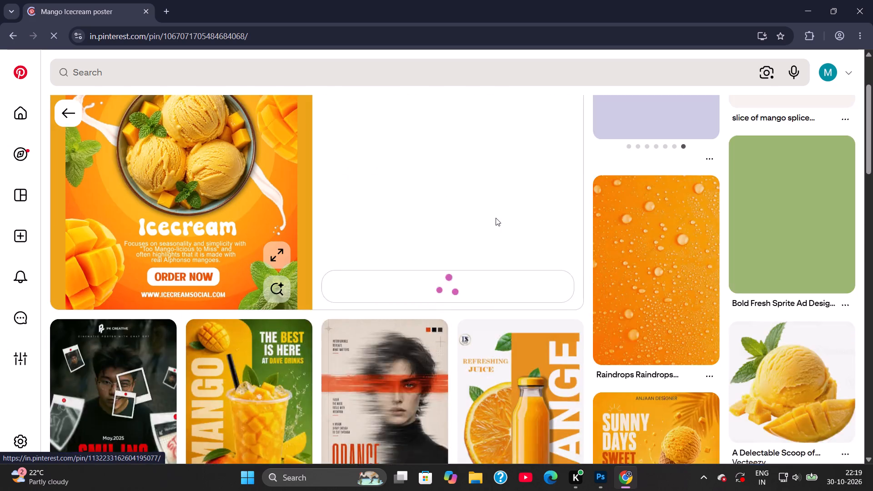
{"action": "scroll", "coordinate": [496, 218], "scroll_direction": "up", "scroll_amount": 8}
{"action": "left_click", "coordinate": [429, 153]}
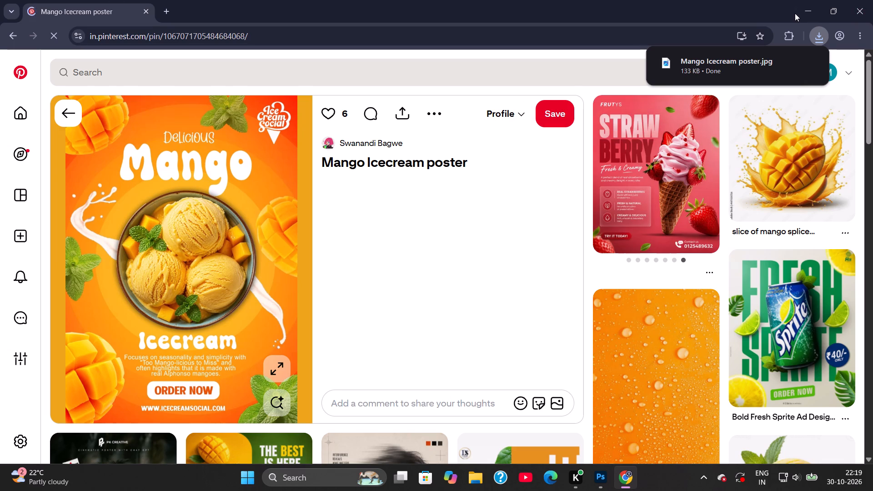
Minimize the browser and return to the Rectangle 1.psb label document in Photoshop.
{"action": "left_click", "coordinate": [813, 9]}
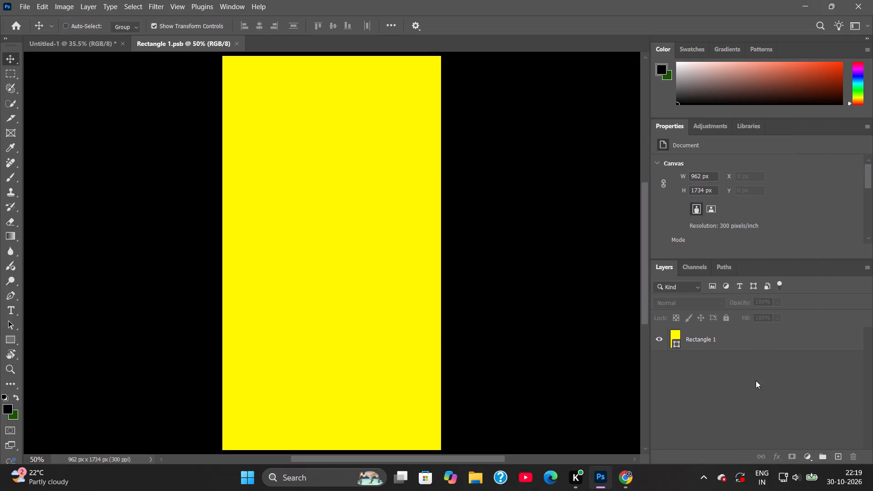
{"action": "left_click", "coordinate": [758, 381]}
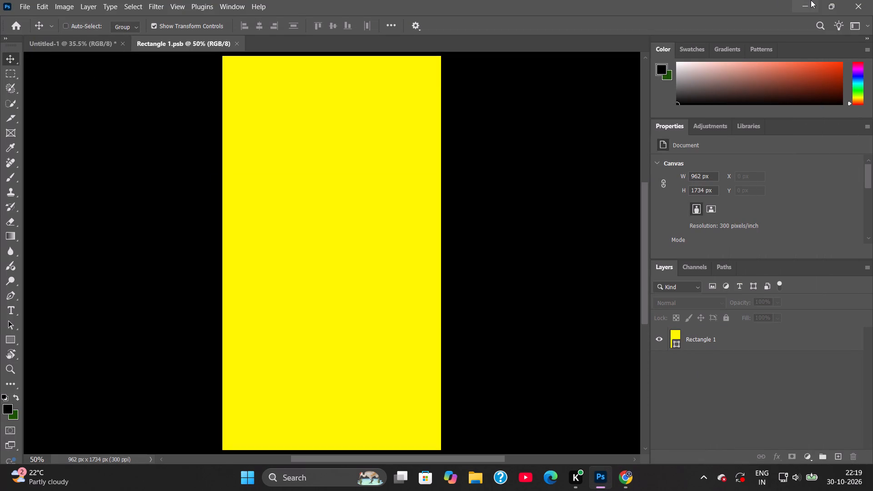
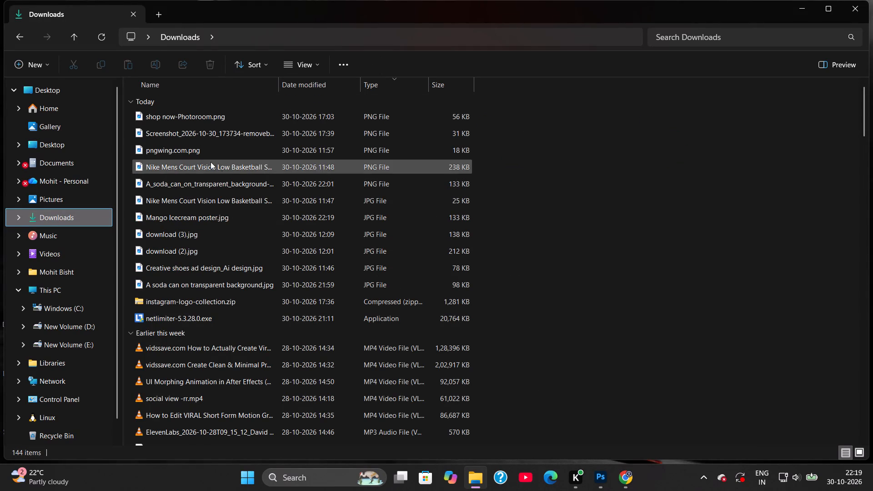
Sort the files in the Downloads folder by date modified.
{"action": "left_click", "coordinate": [265, 68]}
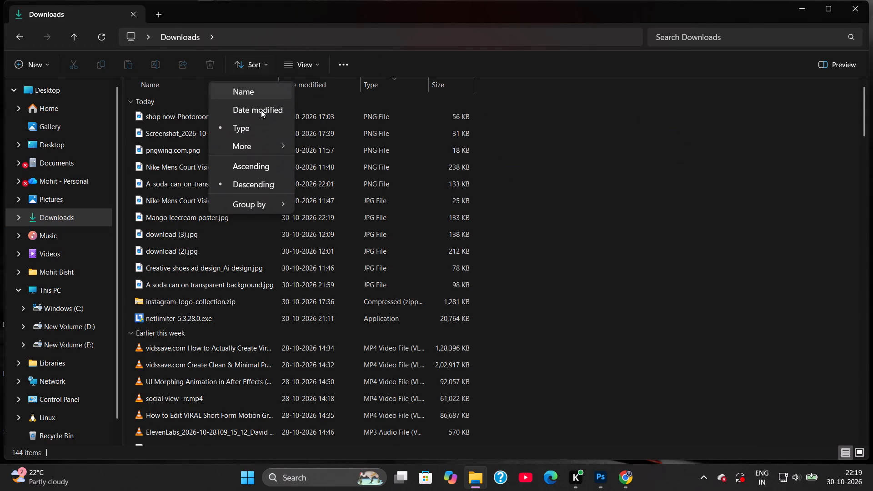
{"action": "left_click", "coordinate": [261, 111]}
Open Mango Icecream poster.jpg from the Downloads folder to check the image, and close the viewer.
{"action": "double_click", "coordinate": [246, 118]}
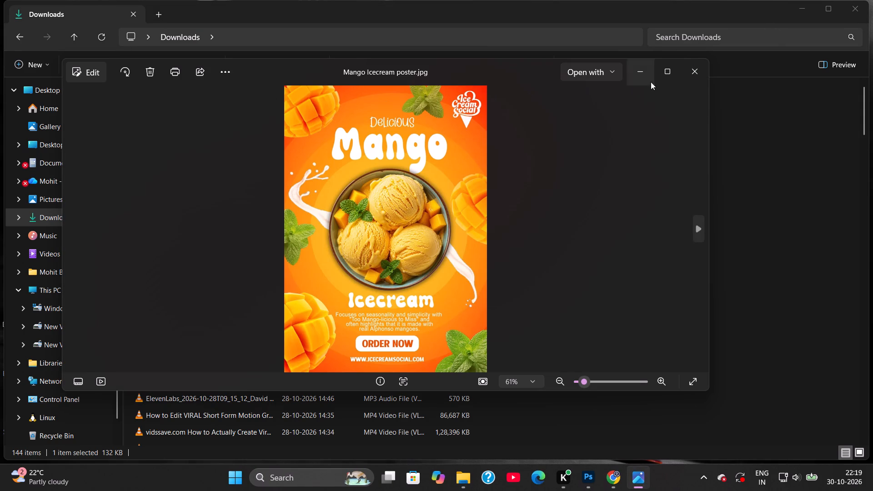
{"action": "left_click", "coordinate": [702, 78]}
{"action": "left_click", "coordinate": [872, 0]}
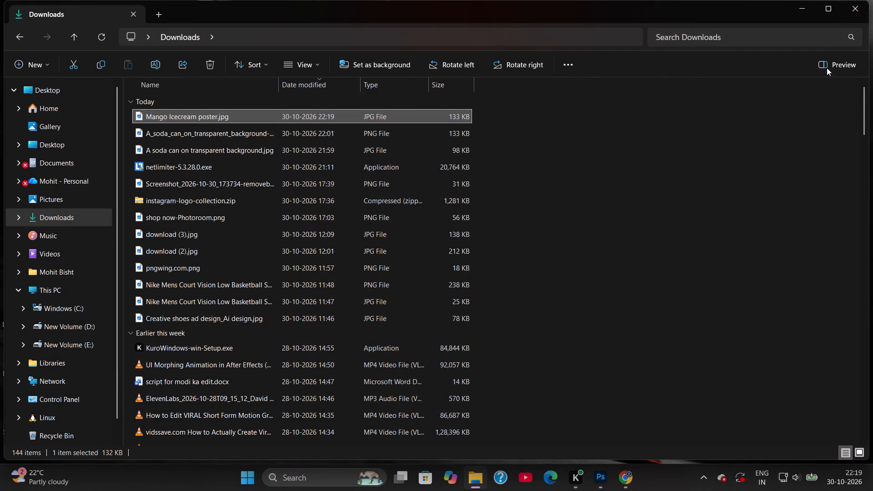
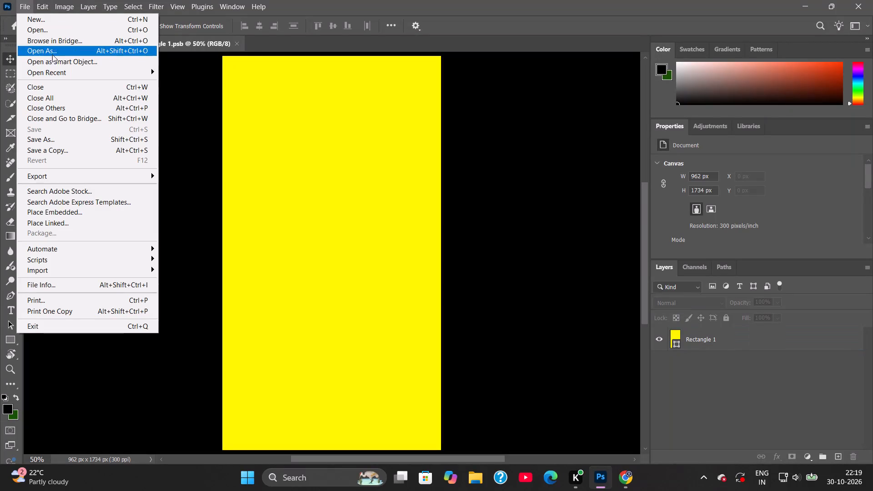
Place Mango Icecream poster.jpg from Downloads as a linked image in the Rectangle 1 smart object, keeping the default Camera Raw settings.
{"action": "left_click", "coordinate": [69, 222]}
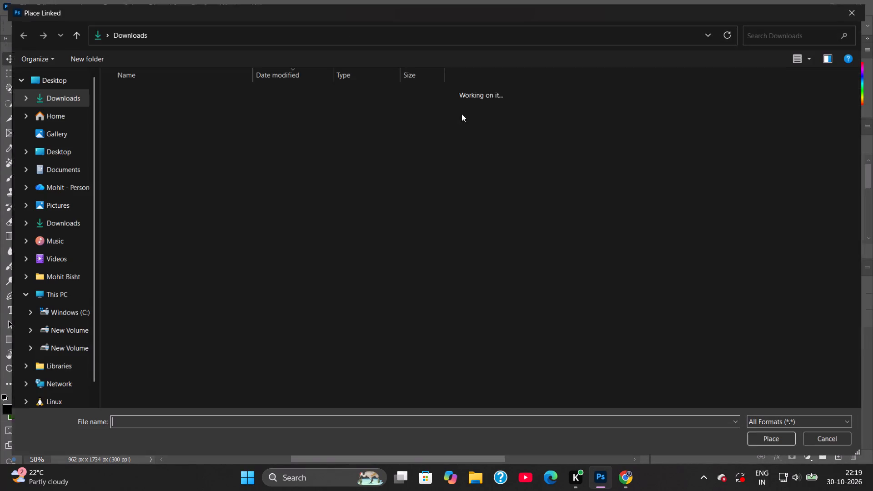
{"action": "double_click", "coordinate": [171, 109]}
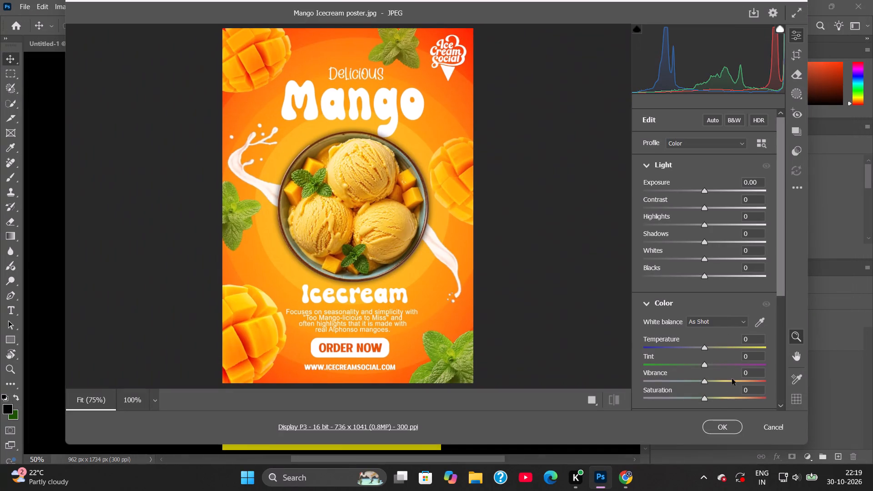
{"action": "left_click", "coordinate": [724, 426]}
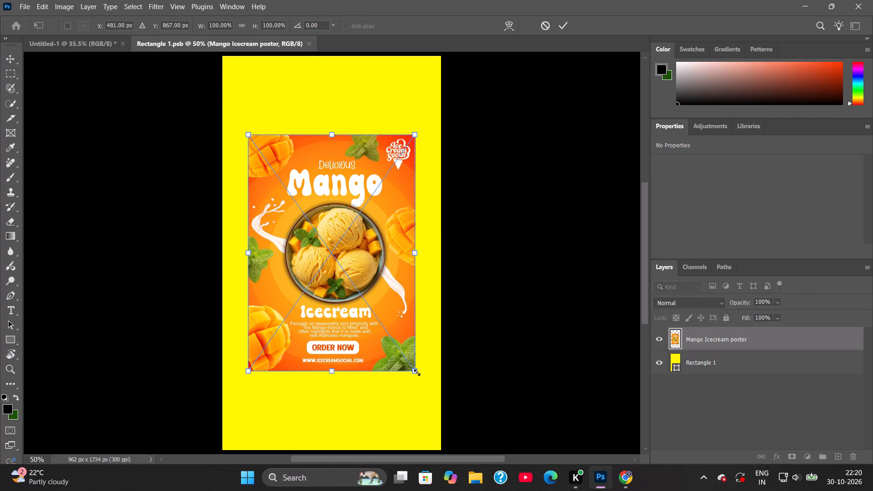
Stretch and position the placed poster to cover the entire yellow canvas, at about 131% width and 167% height.
{"action": "left_click_drag", "start_coordinate": [417, 372], "coordinate": [431, 272], "text": "shift"}
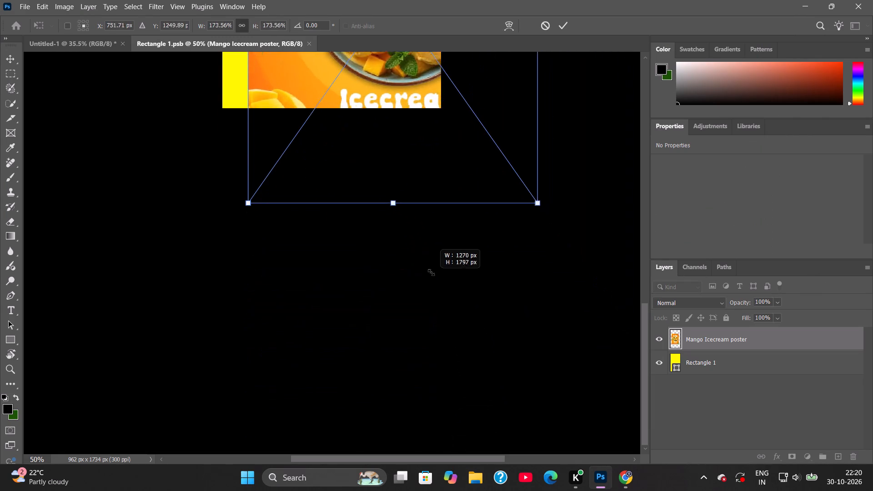
{"action": "left_click_drag", "start_coordinate": [431, 272], "coordinate": [426, 262], "text": "shift"}
{"action": "key", "text": "space"}
{"action": "key", "text": "space"}
{"action": "key", "text": "space"}
{"action": "key", "text": "space"}
{"action": "key", "text": "space"}
{"action": "key", "text": "space"}
{"action": "key", "text": "space"}
{"action": "key", "text": "space"}
{"action": "key", "text": "space"}
{"action": "key", "text": "space"}
{"action": "key", "text": "space"}
{"action": "key", "text": "space"}
{"action": "key", "text": "space"}
{"action": "key", "text": "space"}
{"action": "key", "text": "space"}
{"action": "key", "text": "space"}
{"action": "key", "text": "space"}
{"action": "key", "text": "space"}
{"action": "key", "text": "space"}
{"action": "key", "text": "space"}
{"action": "left_click_drag", "start_coordinate": [420, 244], "coordinate": [412, 464]}
{"action": "left_click_drag", "start_coordinate": [406, 246], "coordinate": [406, 282]}
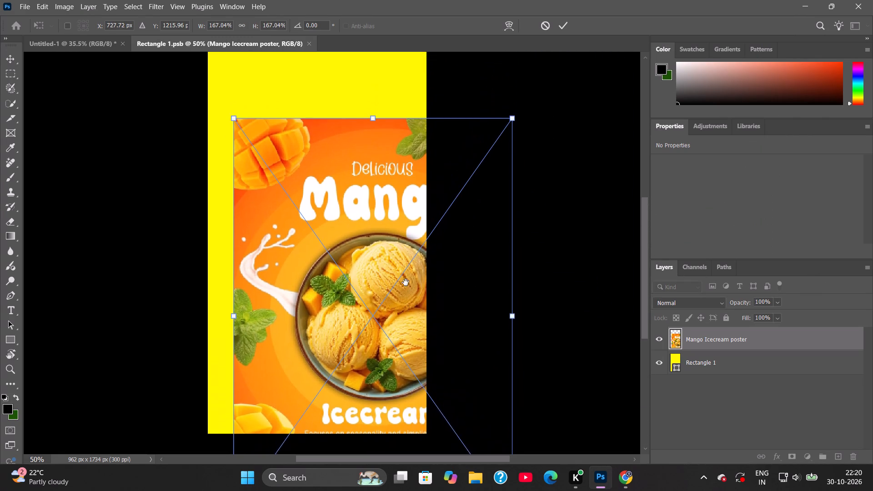
{"action": "scroll", "coordinate": [406, 282], "scroll_direction": "down", "scroll_amount": 3, "text": "alt"}
{"action": "key", "text": "space"}
{"action": "key", "text": "space"}
{"action": "key", "text": "space"}
{"action": "key", "text": "space"}
{"action": "key", "text": "space"}
{"action": "key", "text": "space"}
{"action": "key", "text": "space"}
{"action": "key", "text": "space"}
{"action": "key", "text": "space"}
{"action": "key", "text": "space"}
{"action": "key", "text": "space"}
{"action": "key", "text": "space"}
{"action": "key", "text": "space"}
{"action": "key", "text": "space"}
{"action": "left_click_drag", "start_coordinate": [372, 296], "coordinate": [366, 258]}
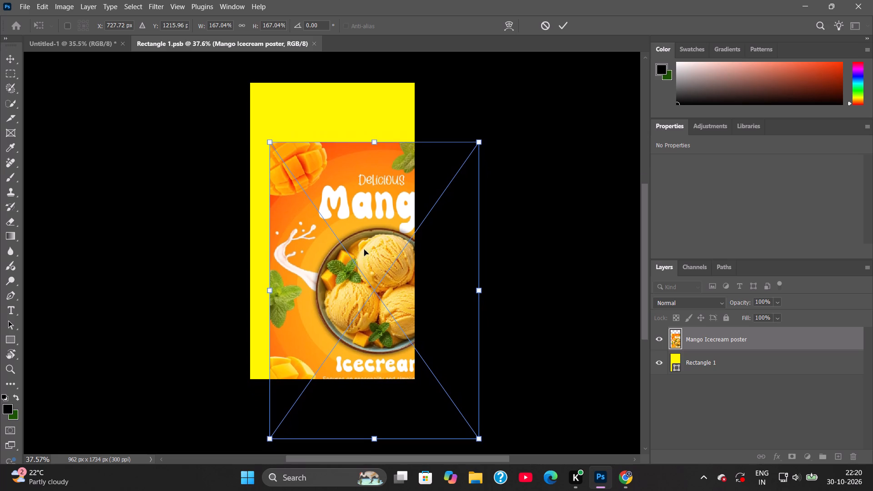
{"action": "left_click_drag", "start_coordinate": [363, 246], "coordinate": [343, 191]}
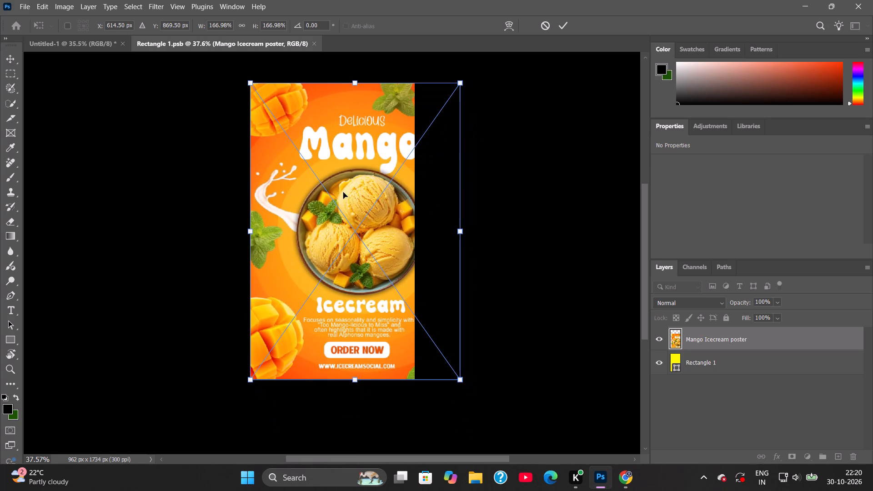
{"action": "left_click_drag", "start_coordinate": [458, 231], "coordinate": [424, 231]}
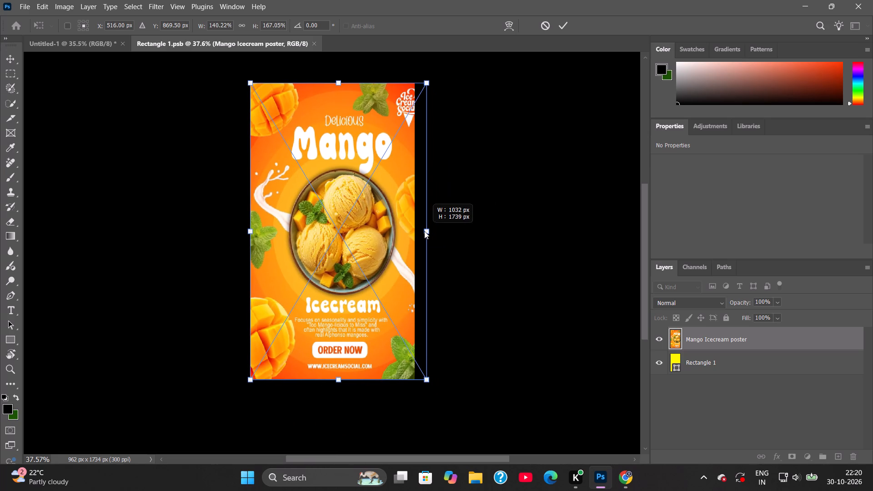
{"action": "left_click_drag", "start_coordinate": [424, 231], "coordinate": [415, 231]}
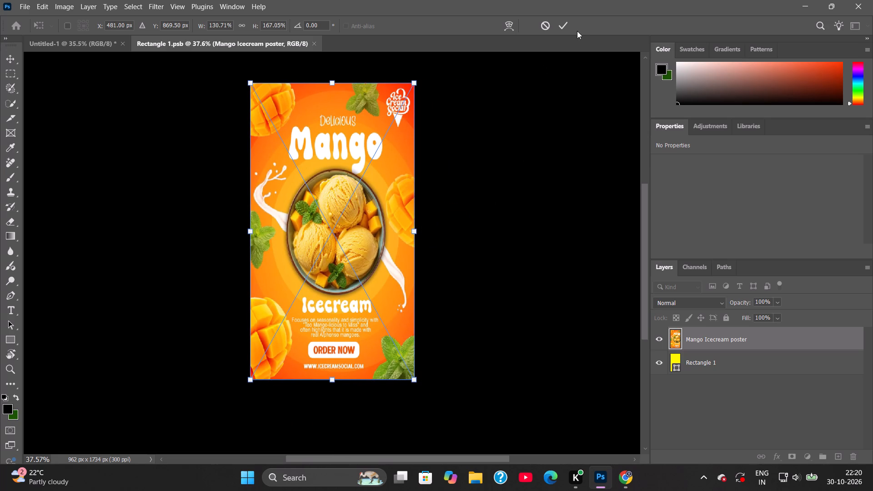
{"action": "left_click", "coordinate": [565, 26]}
{"action": "left_click", "coordinate": [739, 409]}
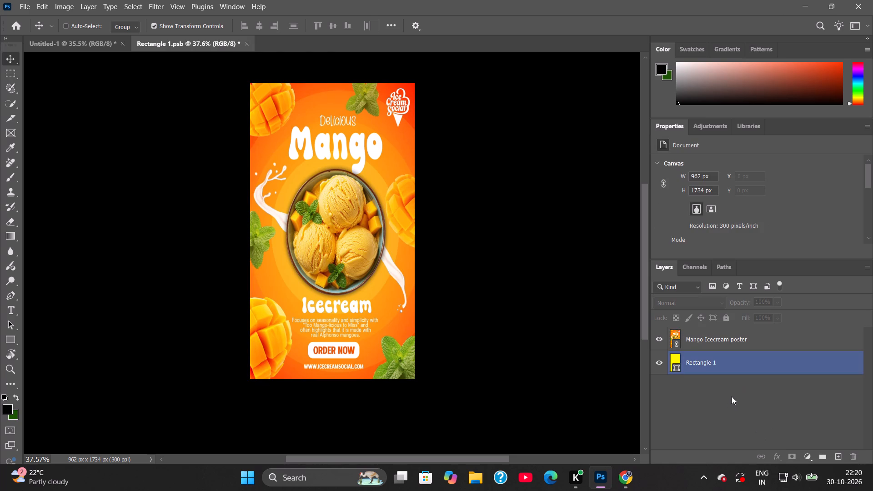
Save the Rectangle 1 smart object contents with the poster on top and return to the Untitled-1 can document.
{"action": "left_click", "coordinate": [728, 337]}
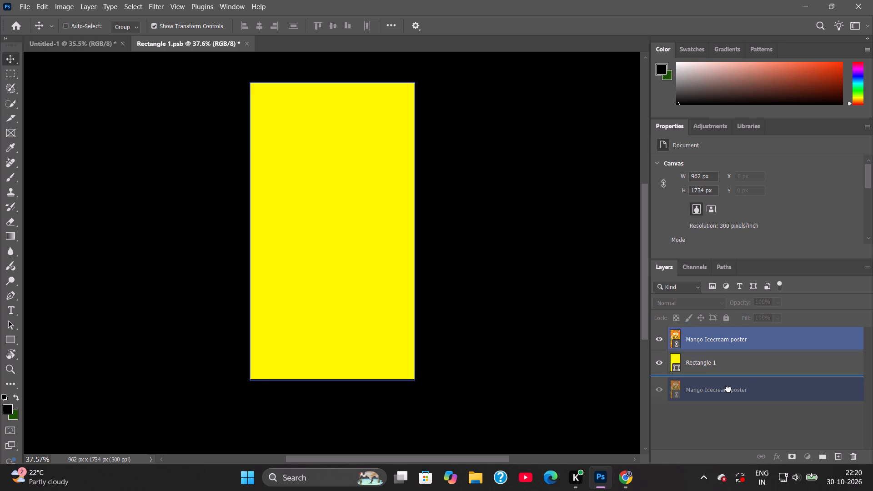
{"action": "left_click", "coordinate": [727, 396]}
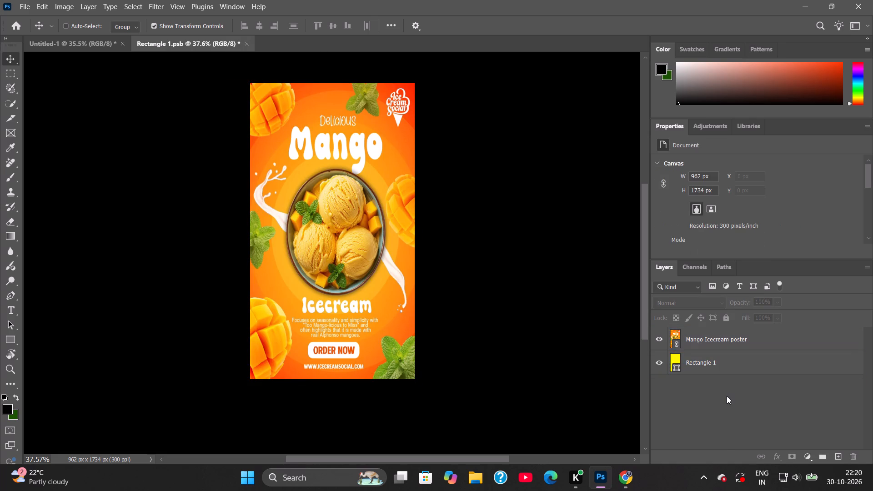
{"action": "key", "text": "ctrl+s"}
{"action": "left_click", "coordinate": [101, 46]}
Set the blend mode of the masked Group 1 to Linear Burn so the label blends with the can.
{"action": "right_click_drag", "start_coordinate": [572, 0], "coordinate": [567, 0]}
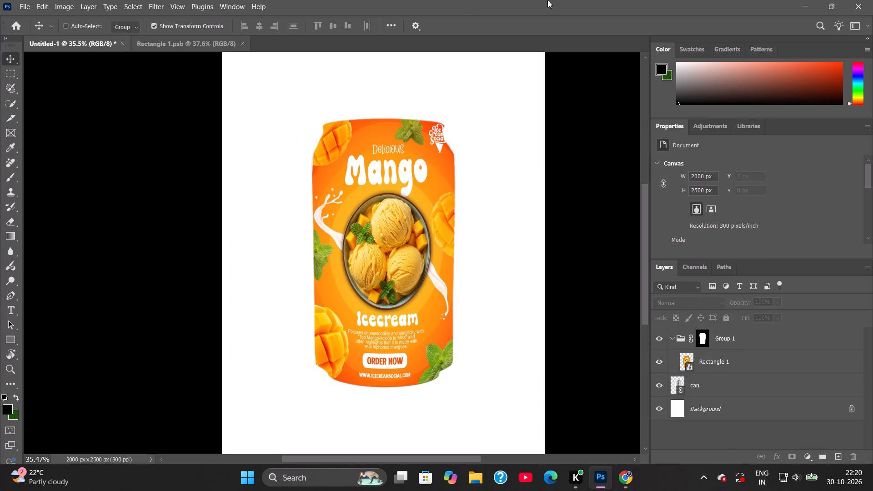
{"action": "right_click_drag", "start_coordinate": [533, 0], "coordinate": [526, 0]}
{"action": "scroll", "coordinate": [445, 367], "scroll_direction": "up", "scroll_amount": 10, "text": "alt"}
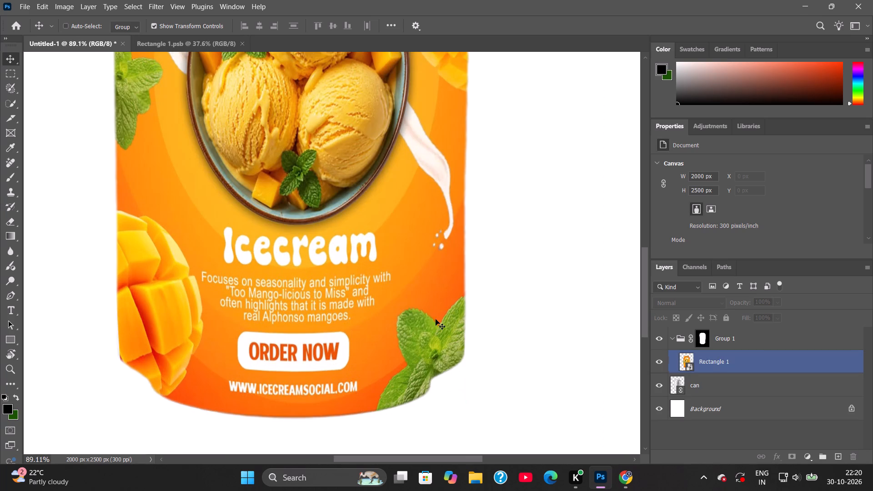
{"action": "scroll", "coordinate": [395, 312], "scroll_direction": "down", "scroll_amount": 9, "text": "alt"}
{"action": "key", "text": "space"}
{"action": "key", "text": "space"}
{"action": "key", "text": "space"}
{"action": "key", "text": "space"}
{"action": "key", "text": "space"}
{"action": "key", "text": "space"}
{"action": "key", "text": "space"}
{"action": "key", "text": "space"}
{"action": "left_click_drag", "start_coordinate": [388, 218], "coordinate": [391, 265]}
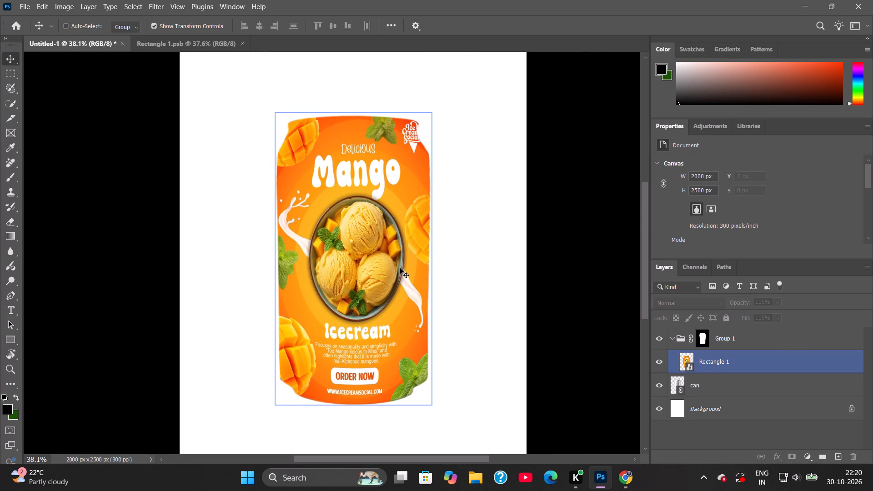
{"action": "left_click", "coordinate": [749, 345]}
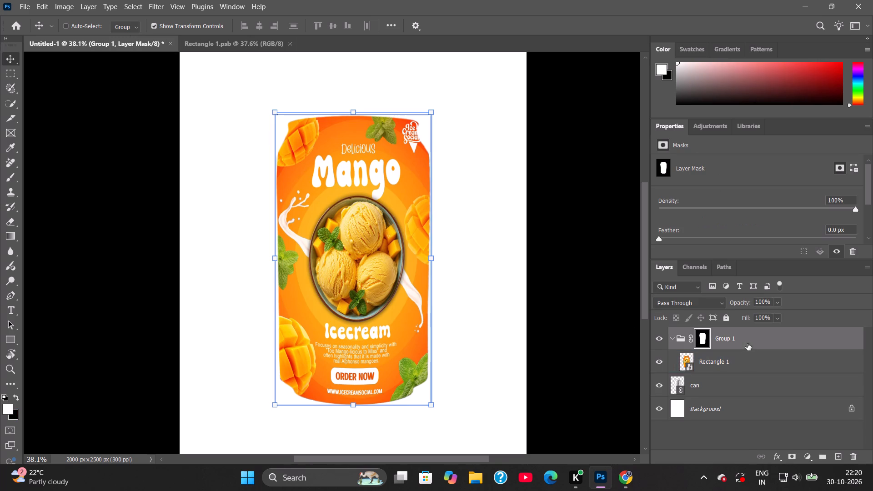
{"action": "left_click", "coordinate": [691, 305]}
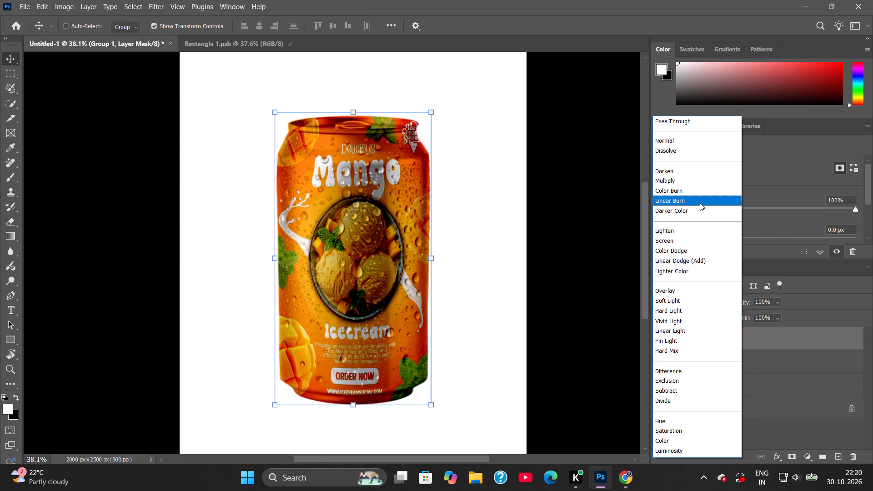
{"action": "left_click", "coordinate": [700, 203]}
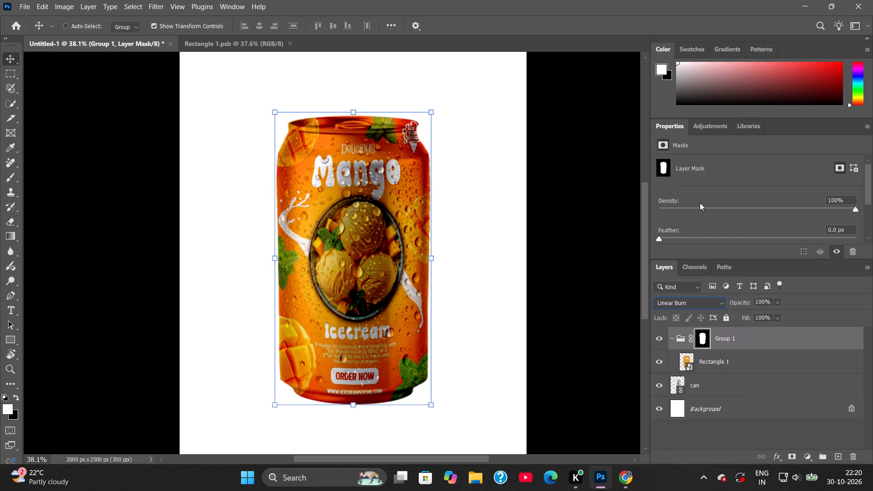
Group the collapsed Group 1 together with the can layer and name the new group "can".
{"action": "left_click", "coordinate": [671, 340]}
{"action": "left_click", "coordinate": [748, 340]}
{"action": "left_click", "coordinate": [719, 366], "text": "ctrl"}
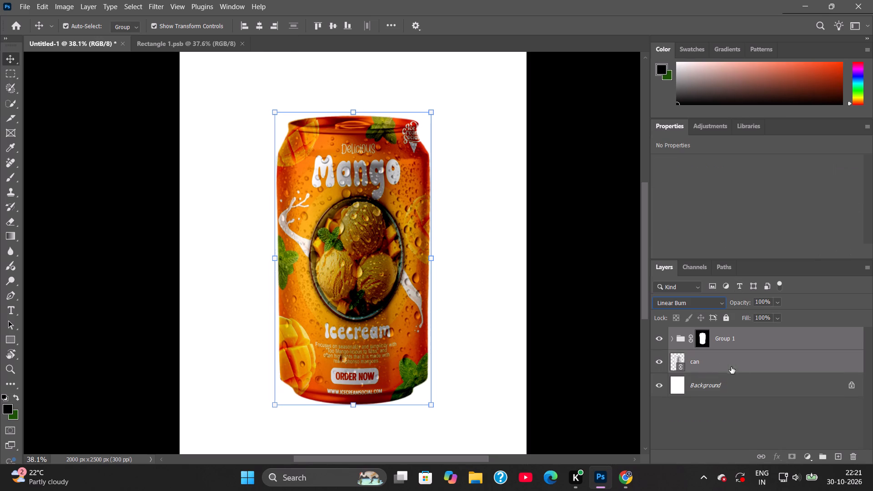
{"action": "left_click", "coordinate": [825, 457]}
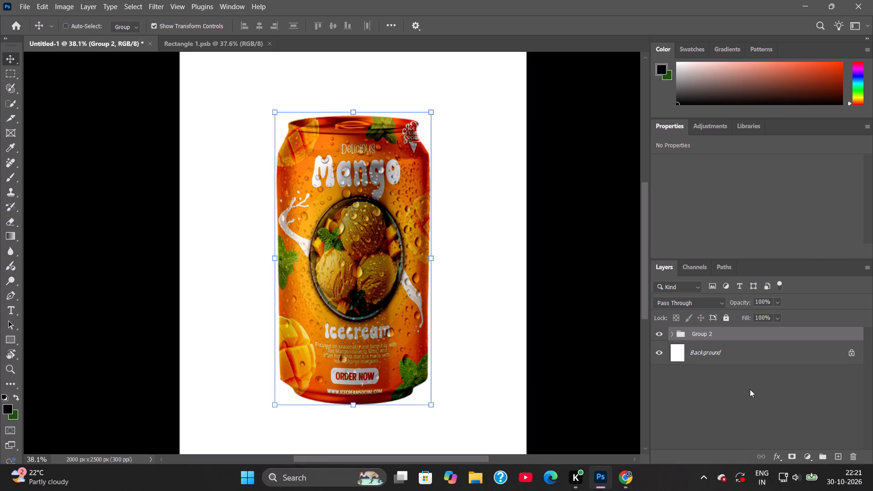
{"action": "double_click", "coordinate": [702, 335]}
{"action": "type", "text": "can"}
{"action": "key", "text": "Return"}
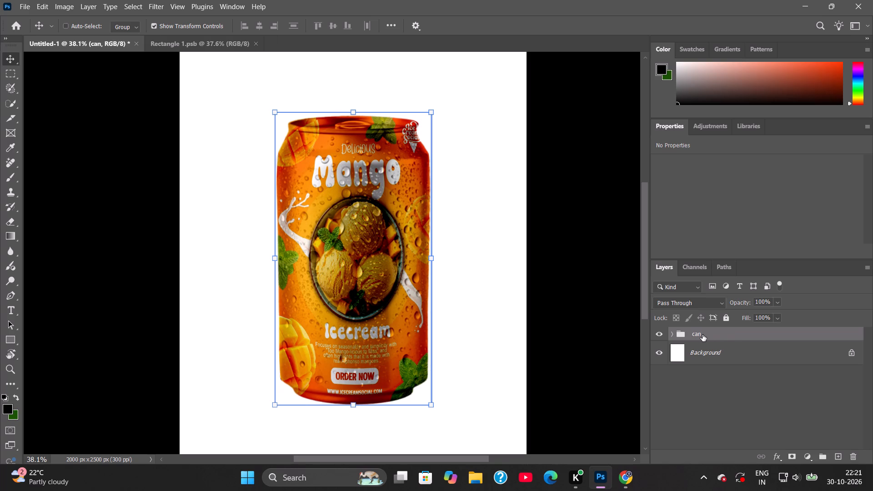
Add a Brightness/Contrast adjustment layer above the can group with brightness 60 and contrast -10.
{"action": "left_click", "coordinate": [808, 460]}
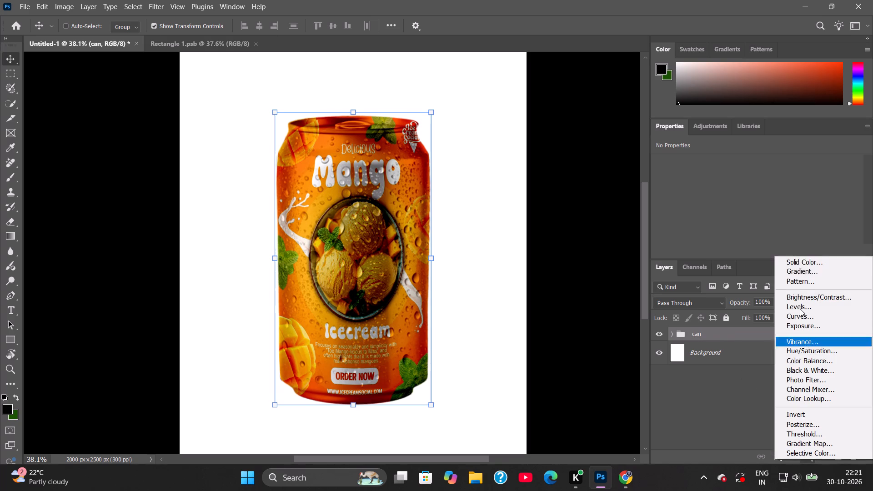
{"action": "left_click", "coordinate": [809, 298]}
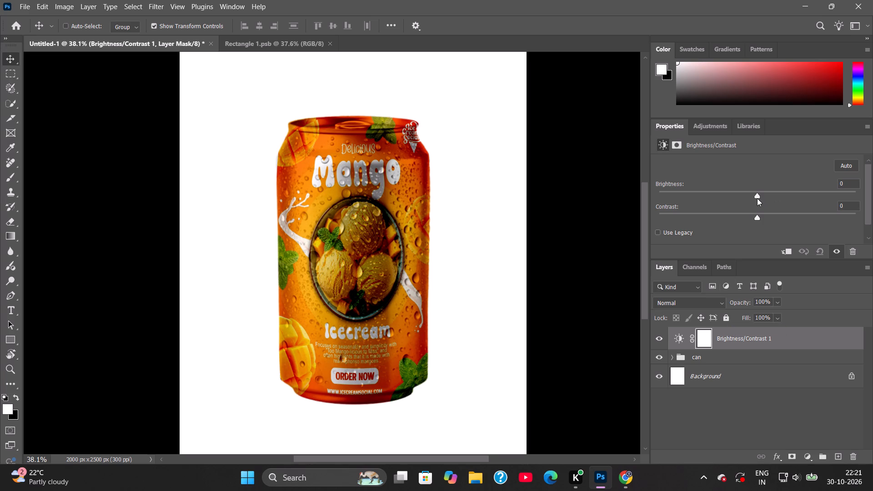
{"action": "left_click_drag", "start_coordinate": [757, 198], "coordinate": [779, 197]}
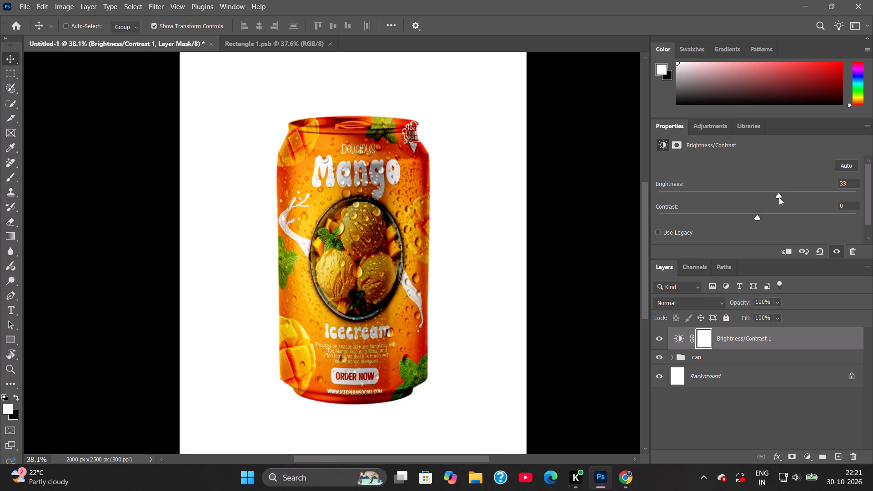
{"action": "left_click_drag", "start_coordinate": [779, 196], "coordinate": [788, 196]}
{"action": "left_click_drag", "start_coordinate": [788, 196], "coordinate": [801, 196]}
{"action": "left_click_drag", "start_coordinate": [851, 182], "coordinate": [837, 183]}
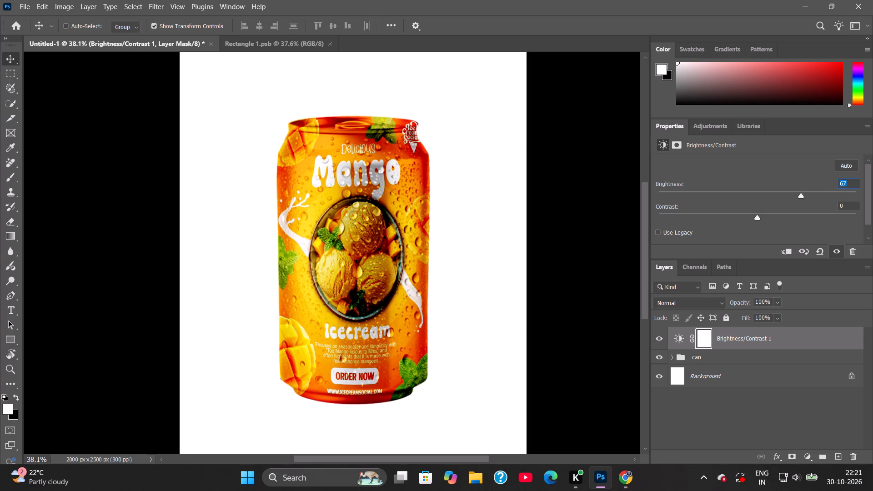
{"action": "left_click_drag", "start_coordinate": [837, 183], "coordinate": [824, 186]}
{"action": "type", "text": "60"}
{"action": "left_click", "coordinate": [856, 205]}
{"action": "key", "text": "BackSpace"}
{"action": "key", "text": "minus"}
{"action": "key", "text": "1"}
{"action": "key", "text": "0"}
{"action": "left_click", "coordinate": [786, 229]}
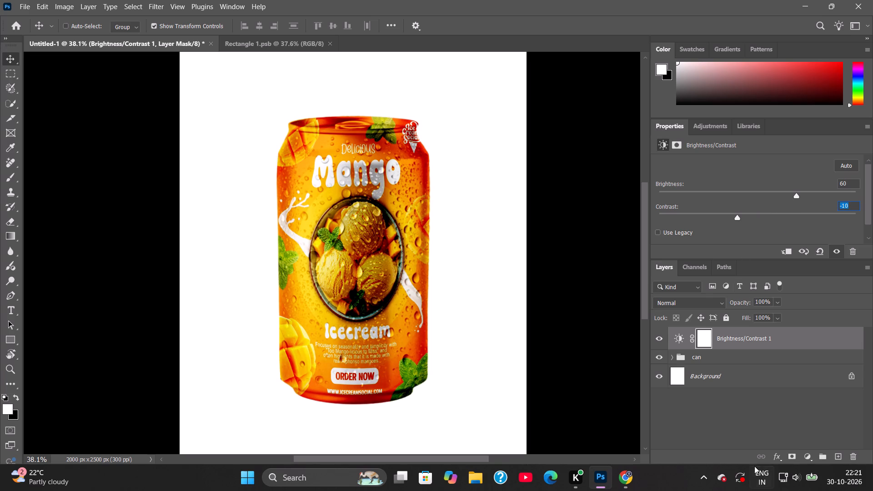
{"action": "left_click", "coordinate": [749, 438]}
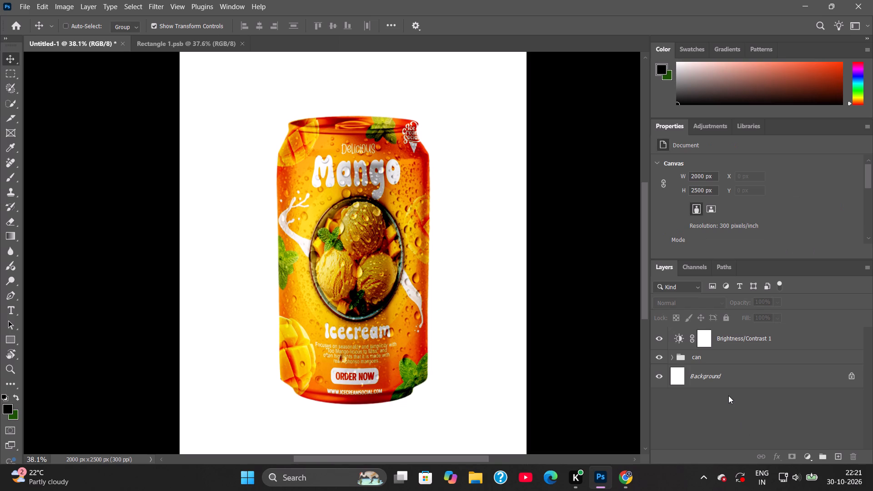
Set the brightness of the Brightness/Contrast 1 adjustment layer to 70.
{"action": "left_click", "coordinate": [739, 331]}
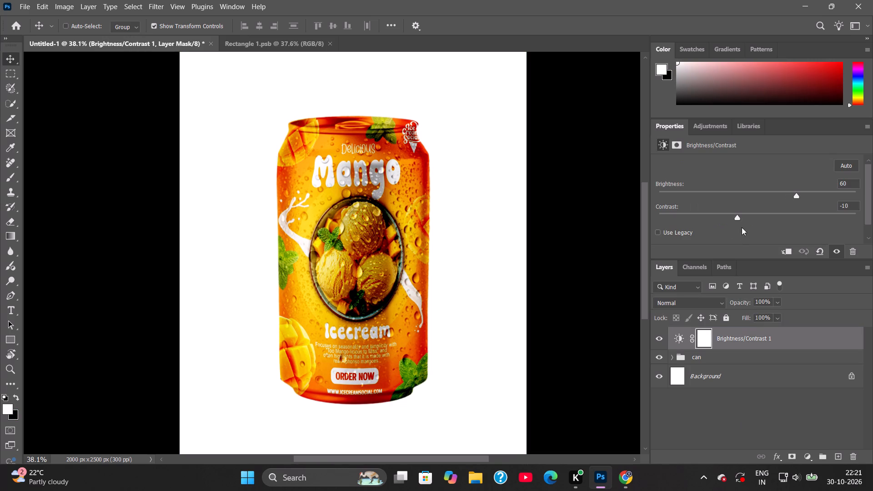
{"action": "left_click_drag", "start_coordinate": [794, 194], "coordinate": [816, 193]}
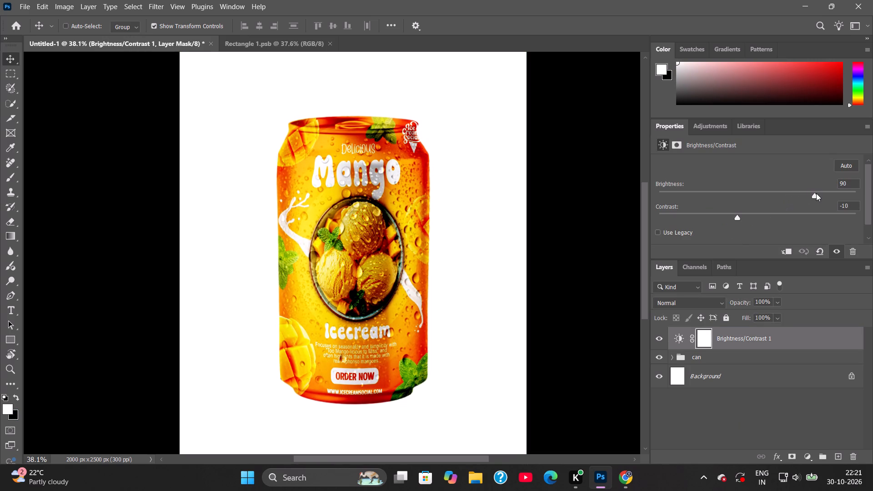
{"action": "left_click_drag", "start_coordinate": [816, 193], "coordinate": [801, 192]}
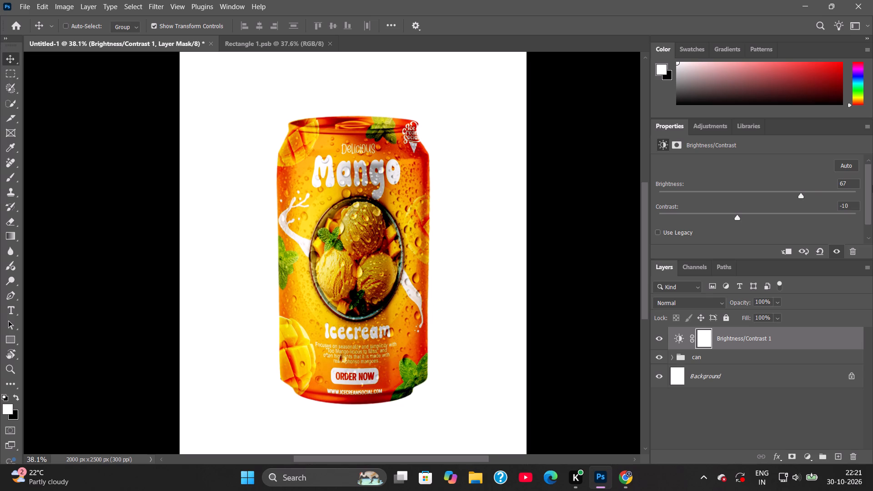
{"action": "left_click_drag", "start_coordinate": [852, 184], "coordinate": [801, 189]}
{"action": "type", "text": "70"}
{"action": "key", "text": "Return"}
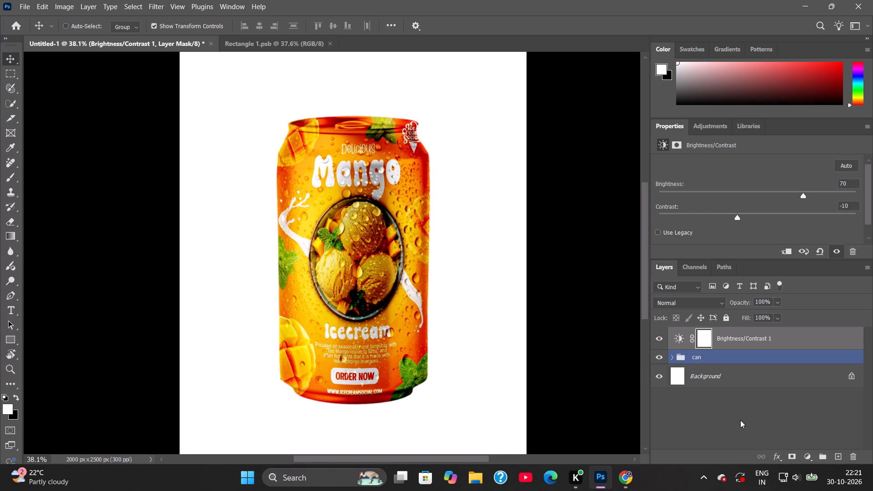
{"action": "left_click", "coordinate": [740, 419]}
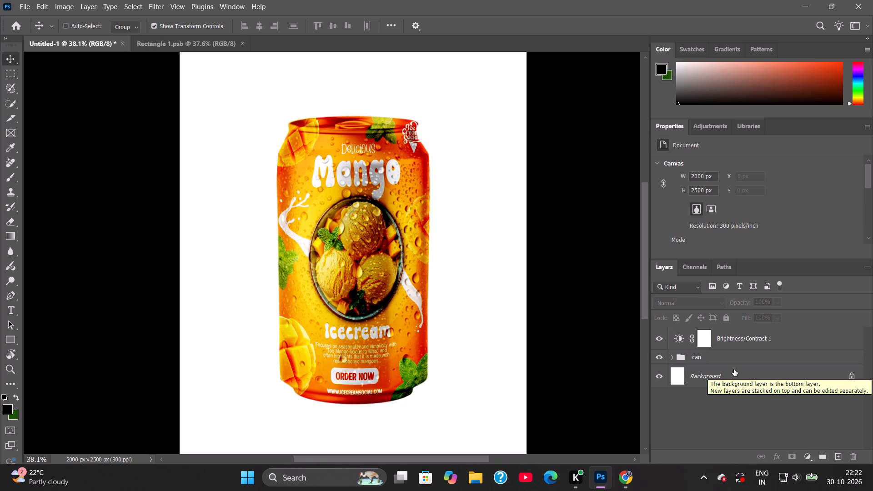
Try lower and higher contrast values on the Brightness/Contrast 1 adjustment layer and settle on -50.
{"action": "left_click", "coordinate": [743, 334]}
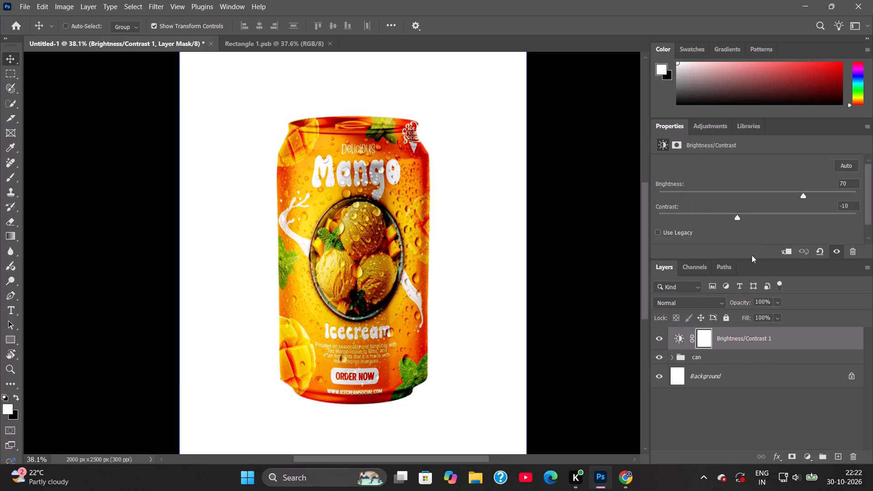
{"action": "left_click_drag", "start_coordinate": [736, 218], "coordinate": [717, 220]}
{"action": "left_click_drag", "start_coordinate": [723, 220], "coordinate": [753, 220]}
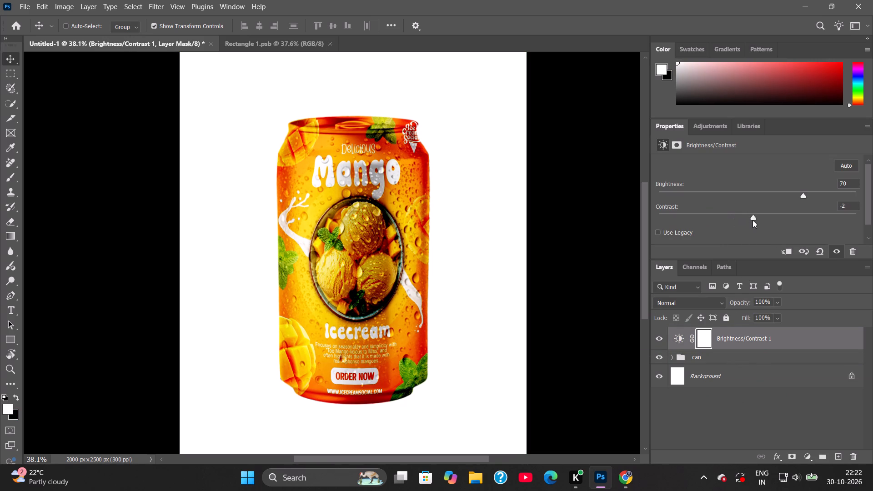
{"action": "left_click_drag", "start_coordinate": [753, 220], "coordinate": [780, 218]}
{"action": "left_click_drag", "start_coordinate": [781, 217], "coordinate": [851, 213]}
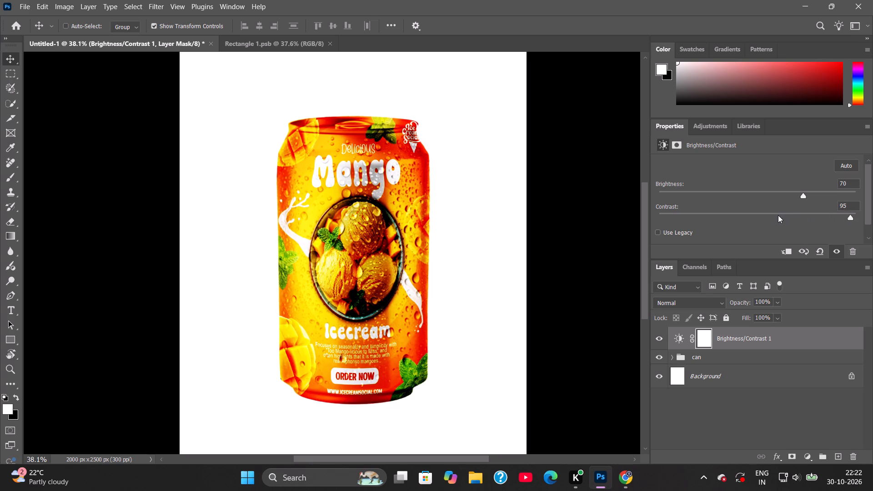
{"action": "left_click", "coordinate": [773, 216]}
{"action": "left_click_drag", "start_coordinate": [768, 215], "coordinate": [764, 215]}
{"action": "left_click", "coordinate": [760, 215]}
{"action": "left_click", "coordinate": [750, 216]}
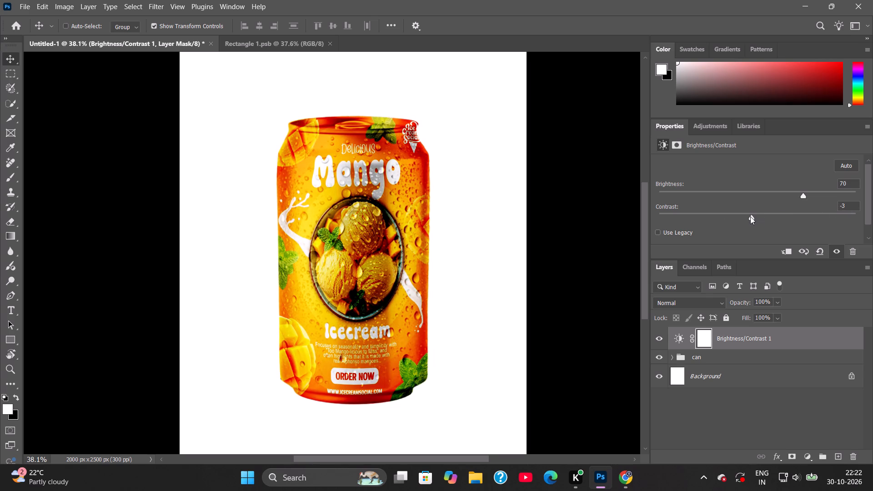
{"action": "left_click", "coordinate": [750, 216]}
{"action": "left_click_drag", "start_coordinate": [741, 217], "coordinate": [614, 220]}
{"action": "left_click_drag", "start_coordinate": [680, 214], "coordinate": [694, 214]}
{"action": "left_click_drag", "start_coordinate": [731, 214], "coordinate": [872, 210]}
{"action": "left_click_drag", "start_coordinate": [668, 215], "coordinate": [655, 215]}
{"action": "left_click", "coordinate": [712, 210]}
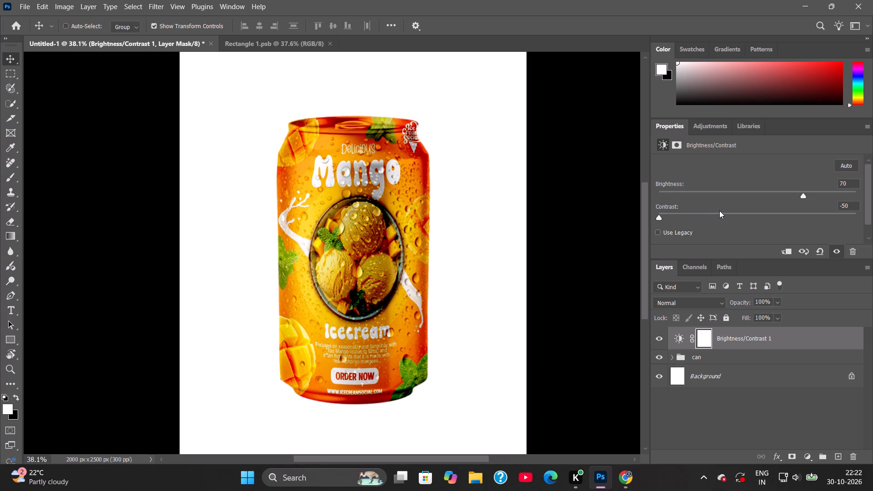
{"action": "left_click", "coordinate": [722, 211]}
{"action": "left_click", "coordinate": [734, 413]}
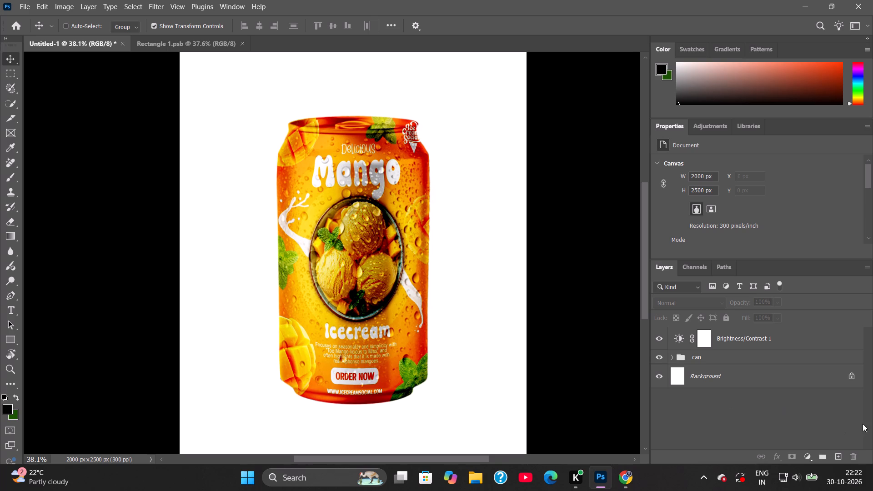
Unlock the Background layer and convert it to a smart object.
{"action": "left_click", "coordinate": [849, 376]}
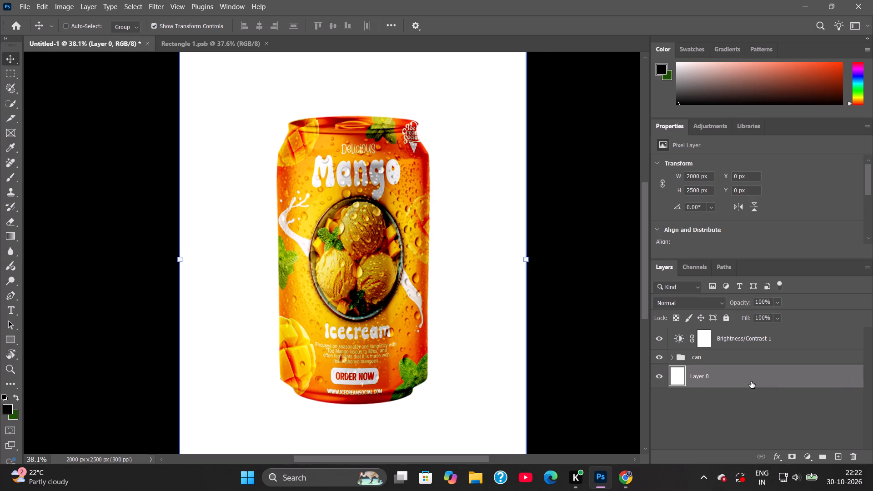
{"action": "right_click", "coordinate": [751, 381]}
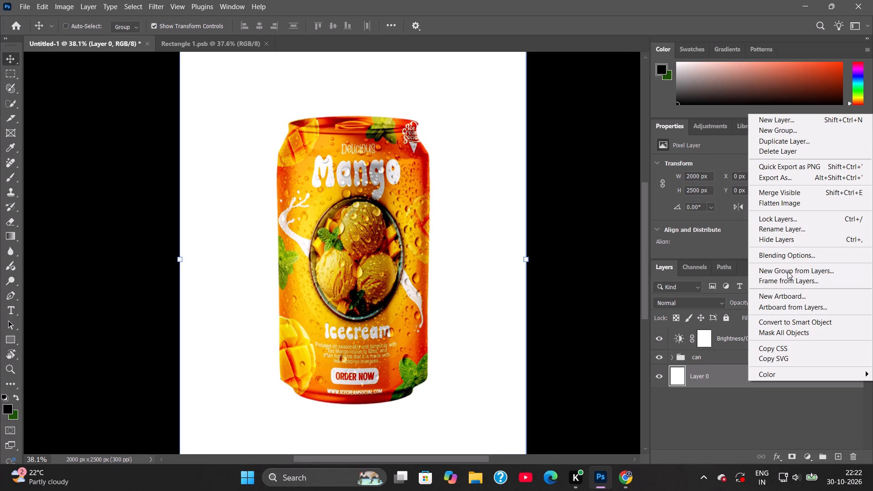
{"action": "left_click", "coordinate": [793, 320]}
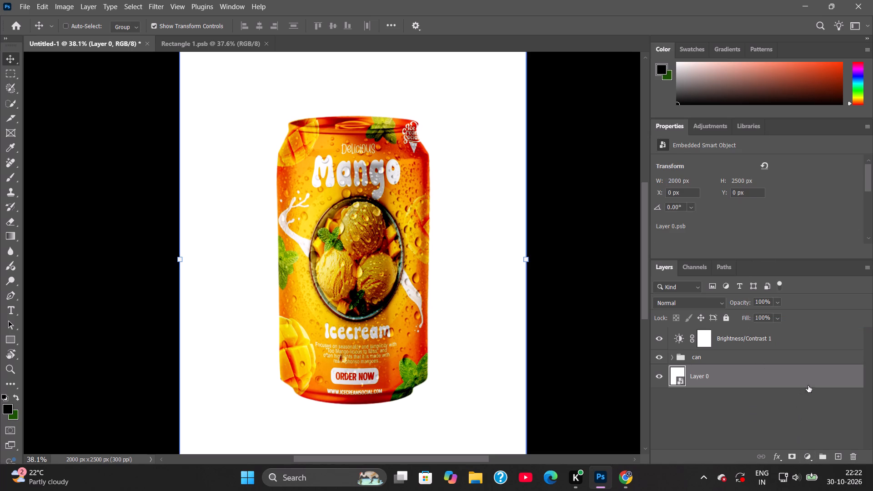
Add a Gradient Overlay to Layer 0 and set its first colour stop to yellow fad20b sampled from the can.
{"action": "left_click", "coordinate": [762, 381]}
{"action": "double_click", "coordinate": [842, 377]}
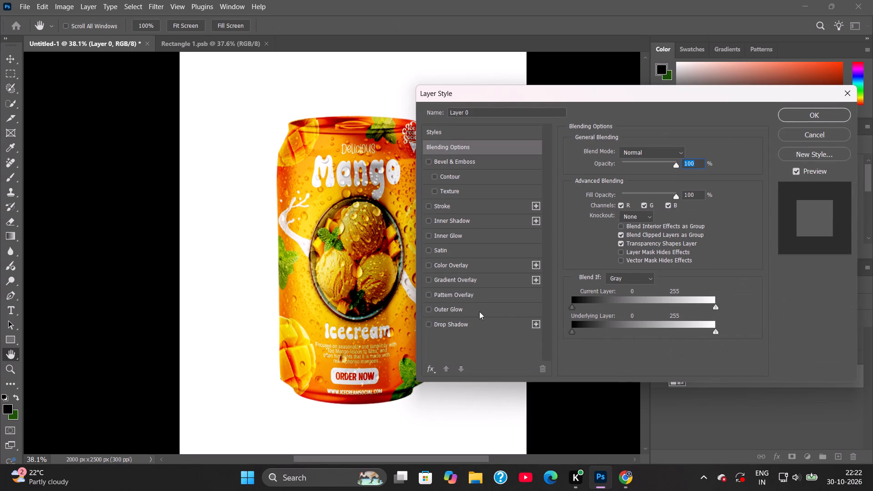
{"action": "left_click", "coordinate": [467, 283]}
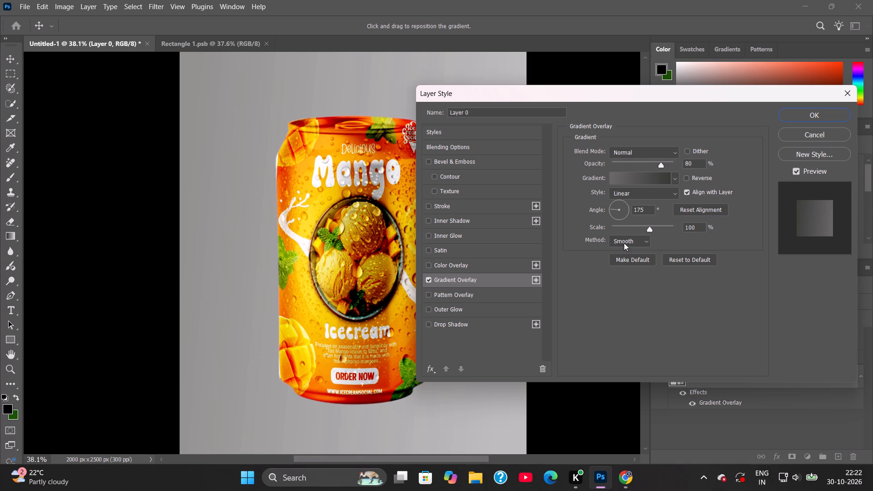
{"action": "left_click", "coordinate": [482, 280]}
{"action": "left_click", "coordinate": [630, 176]}
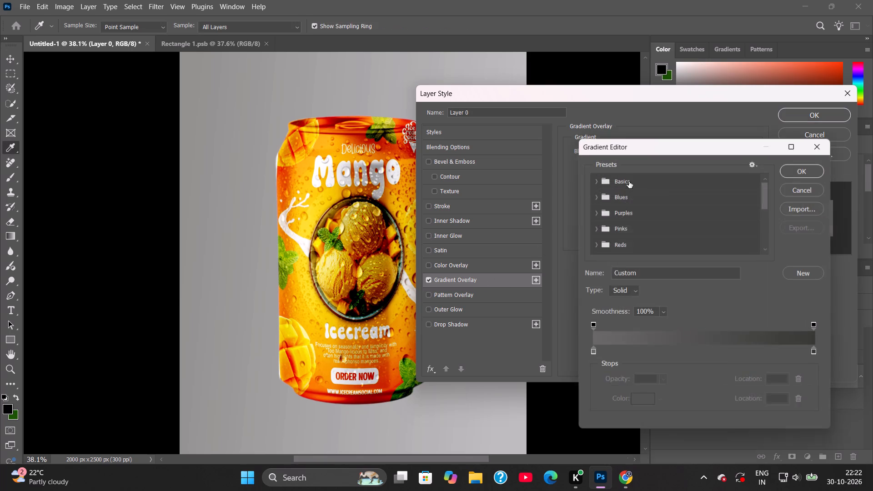
{"action": "left_click", "coordinate": [592, 357]}
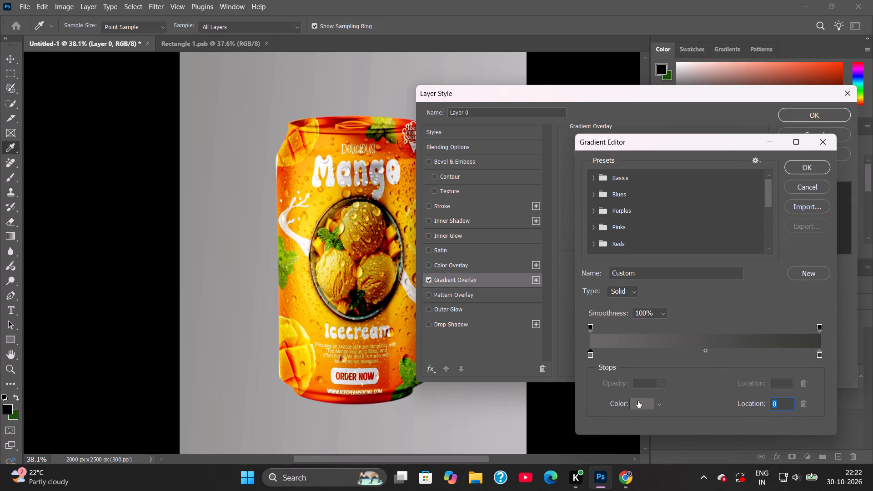
{"action": "left_click", "coordinate": [639, 402]}
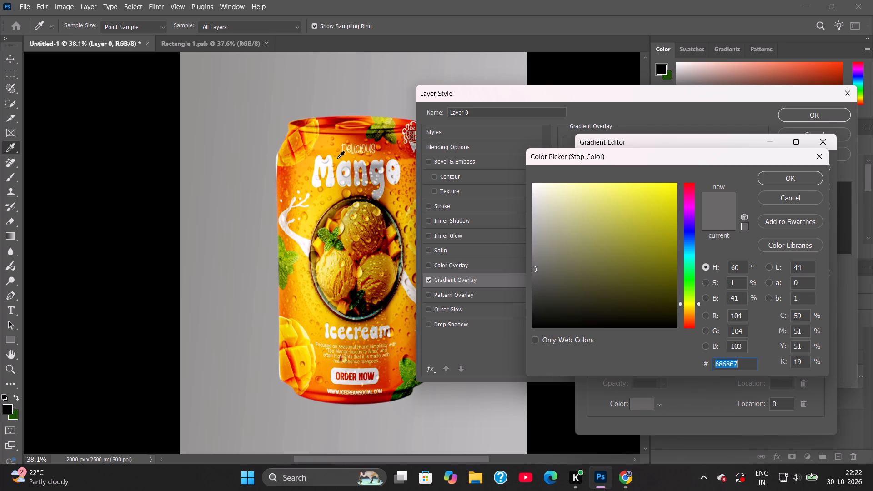
{"action": "left_click", "coordinate": [323, 199]}
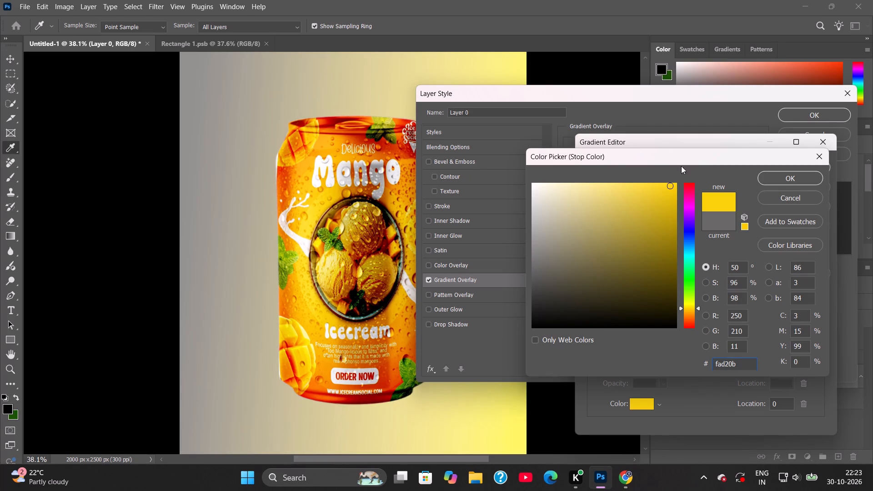
{"action": "left_click", "coordinate": [784, 179]}
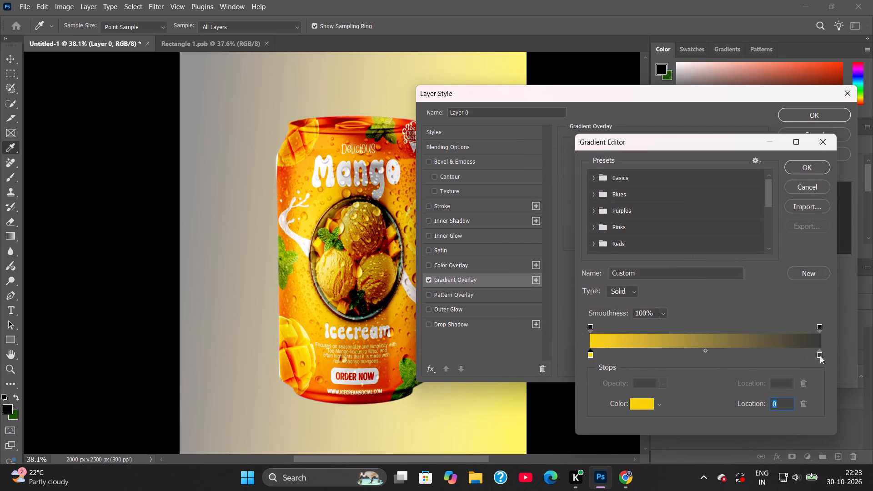
Set the gradient's end colour stop to orange cc7700 sampled from the can label and apply the overlay.
{"action": "left_click", "coordinate": [820, 355]}
{"action": "left_click", "coordinate": [786, 382]}
{"action": "left_click", "coordinate": [637, 406]}
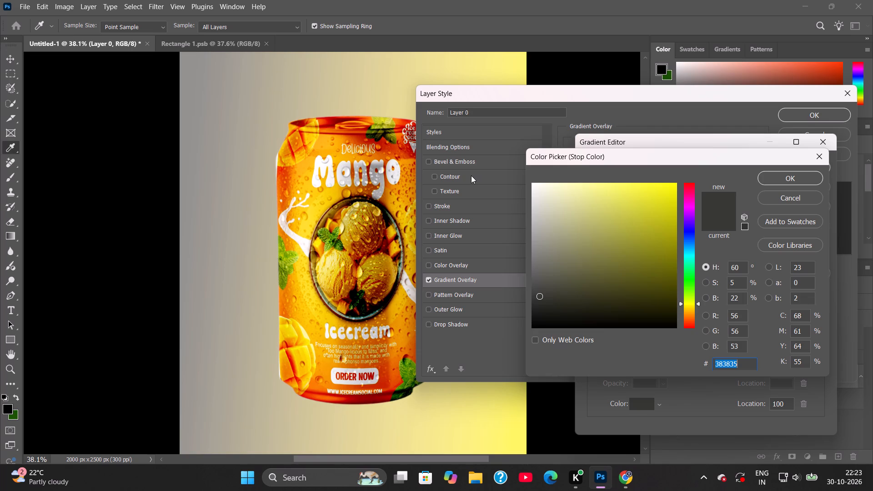
{"action": "left_click", "coordinate": [387, 199]}
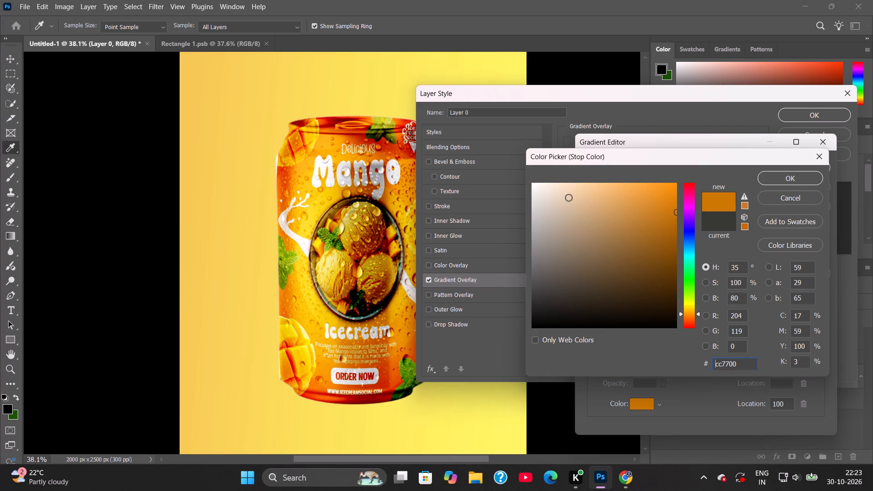
{"action": "left_click", "coordinate": [790, 180]}
{"action": "left_click", "coordinate": [805, 165]}
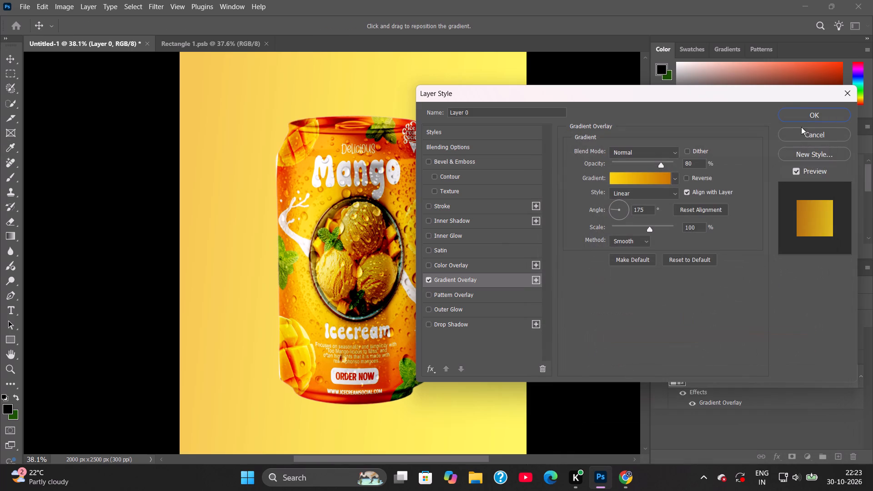
{"action": "left_click", "coordinate": [801, 115]}
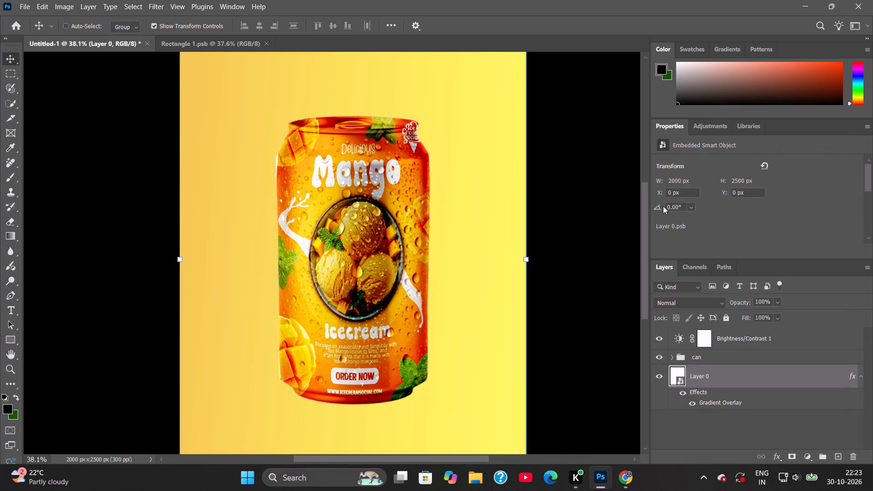
{"action": "left_click", "coordinate": [734, 432]}
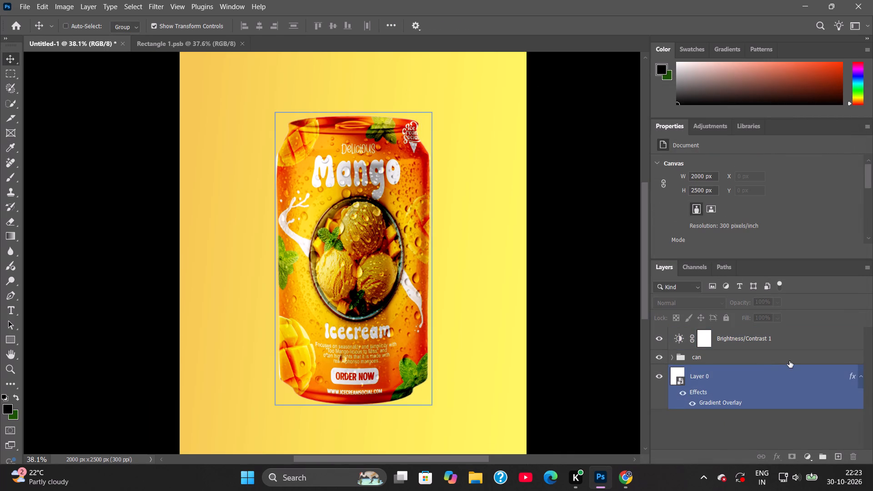
Change the end colour stop of Layer 0's Gradient Overlay to red-orange e44f00, sampled from the can's edge.
{"action": "double_click", "coordinate": [740, 405]}
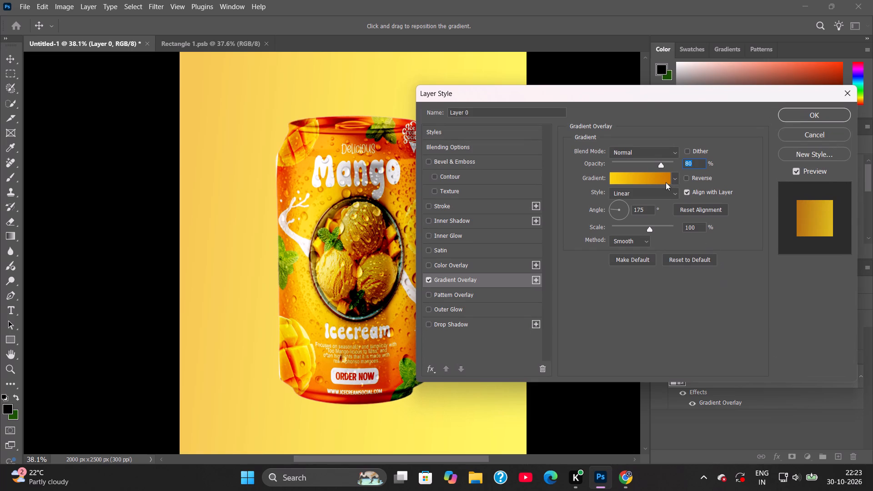
{"action": "left_click", "coordinate": [662, 179]}
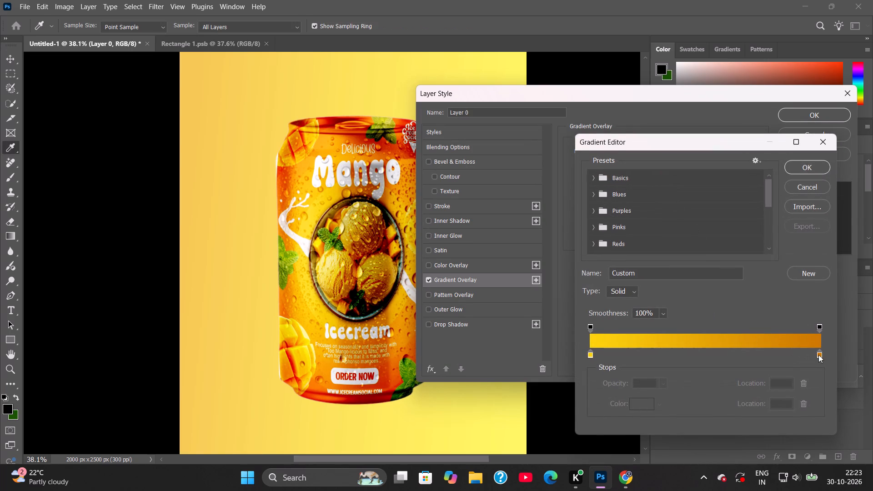
{"action": "left_click", "coordinate": [818, 355]}
{"action": "left_click", "coordinate": [636, 405]}
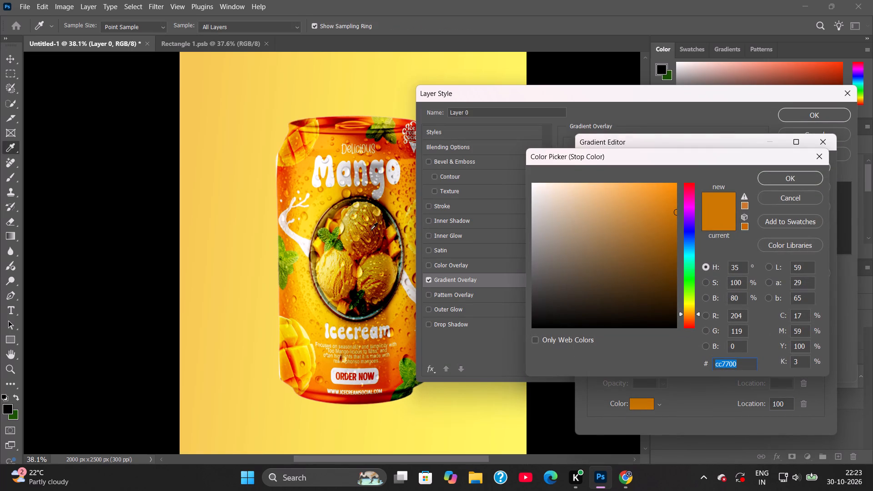
{"action": "left_click", "coordinate": [286, 176]}
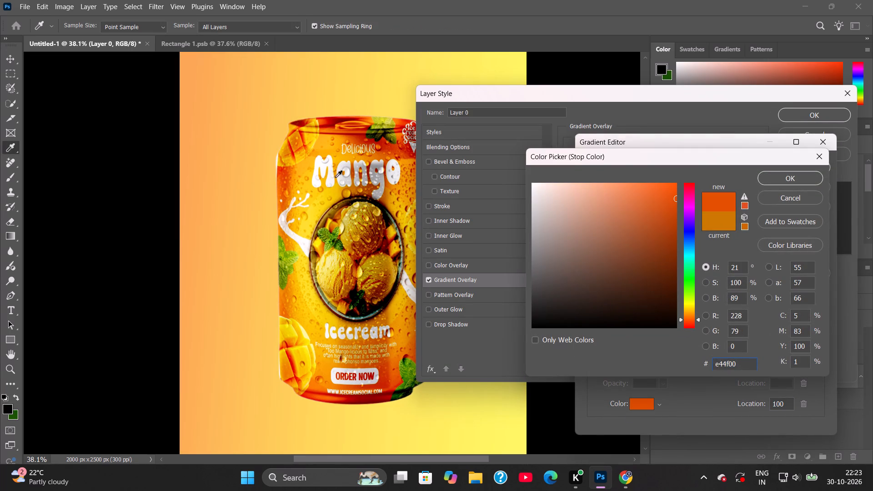
{"action": "left_click", "coordinate": [789, 175]}
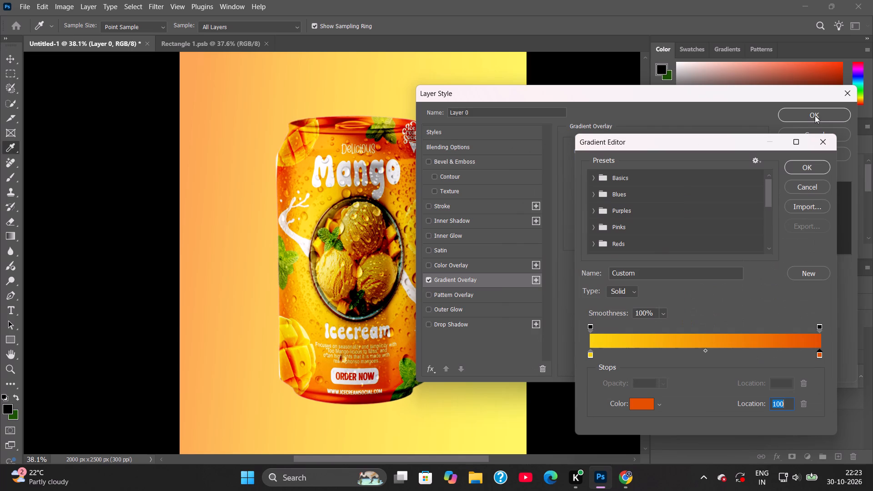
{"action": "left_click", "coordinate": [815, 115]}
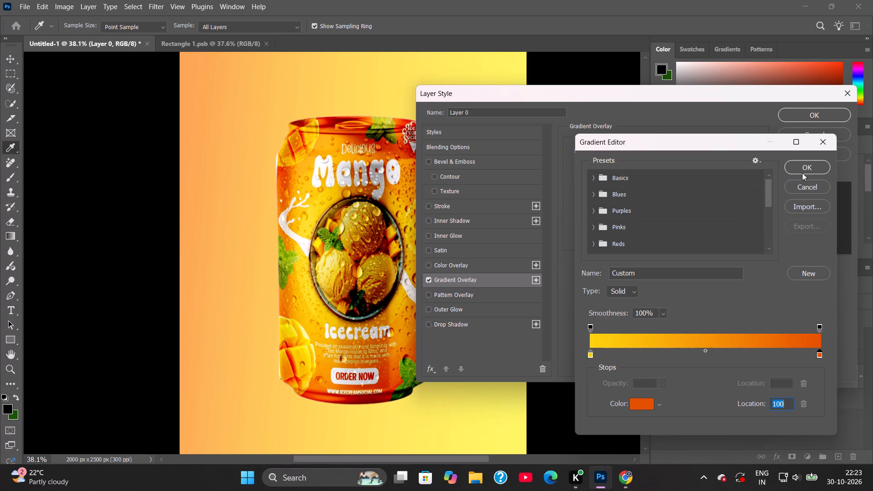
{"action": "left_click", "coordinate": [804, 167]}
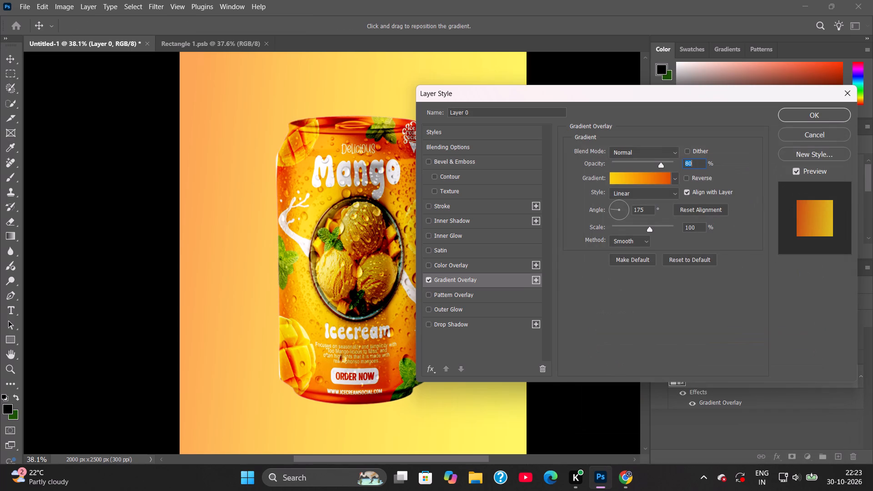
Set Layer 0's Gradient Overlay to a -45° angle, 100% opacity and the Perceptual method, and apply it.
{"action": "left_click_drag", "start_coordinate": [645, 209], "coordinate": [612, 211]}
{"action": "type", "text": "-45"}
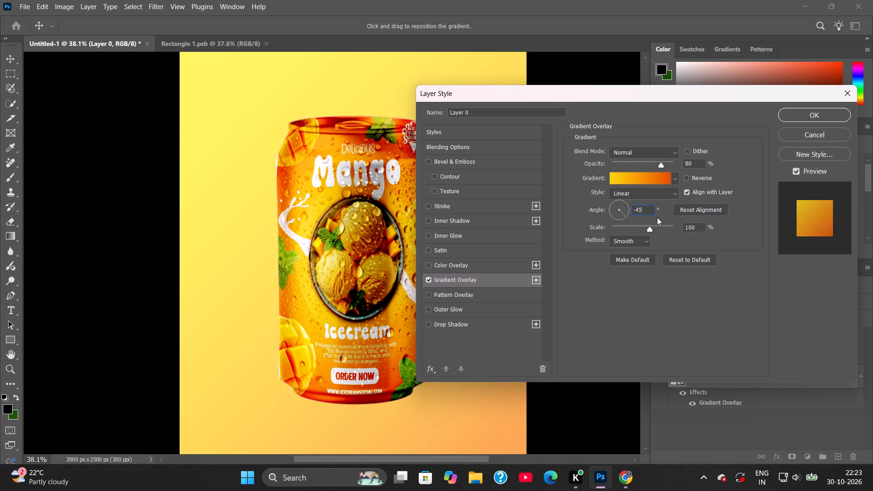
{"action": "left_click", "coordinate": [728, 229]}
{"action": "left_click_drag", "start_coordinate": [663, 165], "coordinate": [722, 164]}
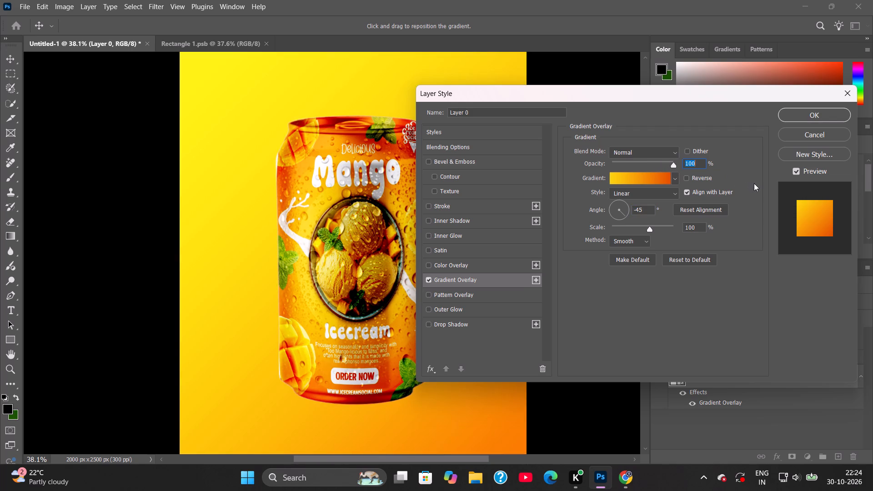
{"action": "left_click", "coordinate": [632, 245]}
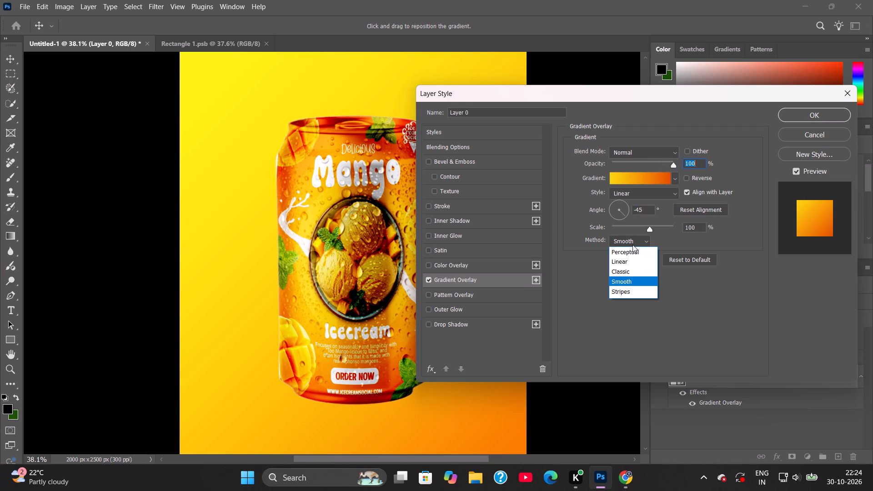
{"action": "left_click", "coordinate": [632, 251]}
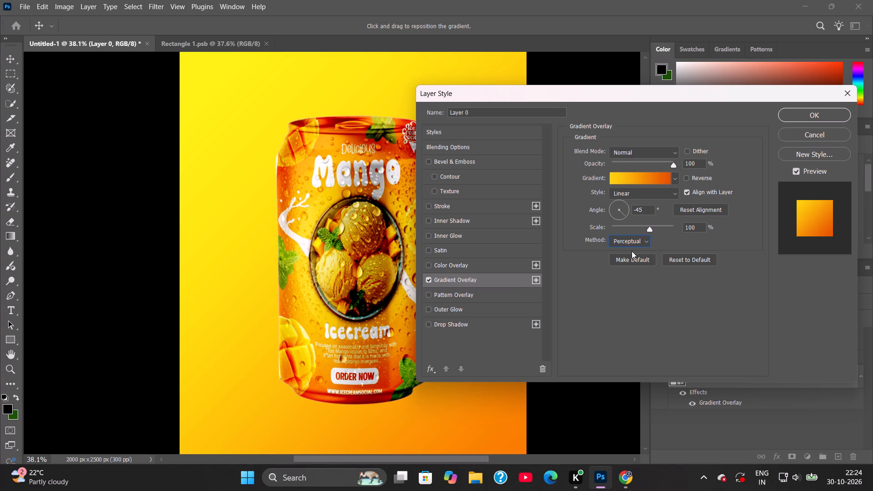
{"action": "left_click", "coordinate": [801, 119]}
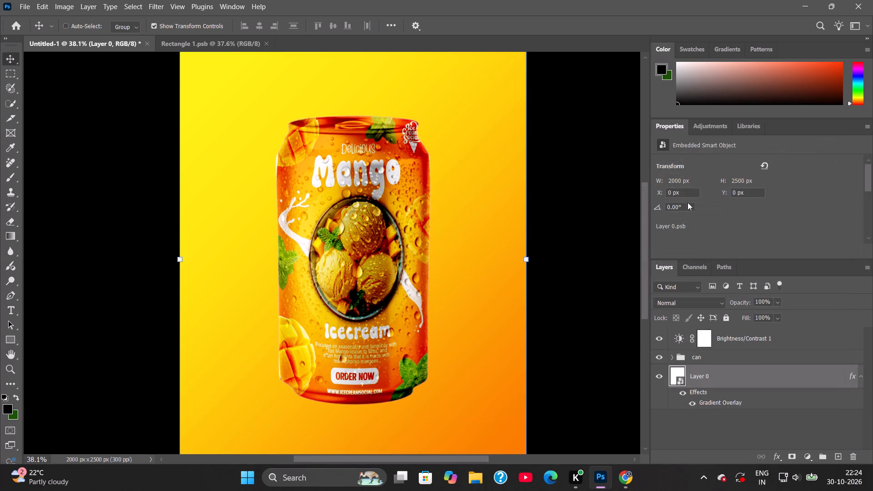
{"action": "scroll", "coordinate": [411, 266], "scroll_direction": "down", "scroll_amount": 3, "text": "alt"}
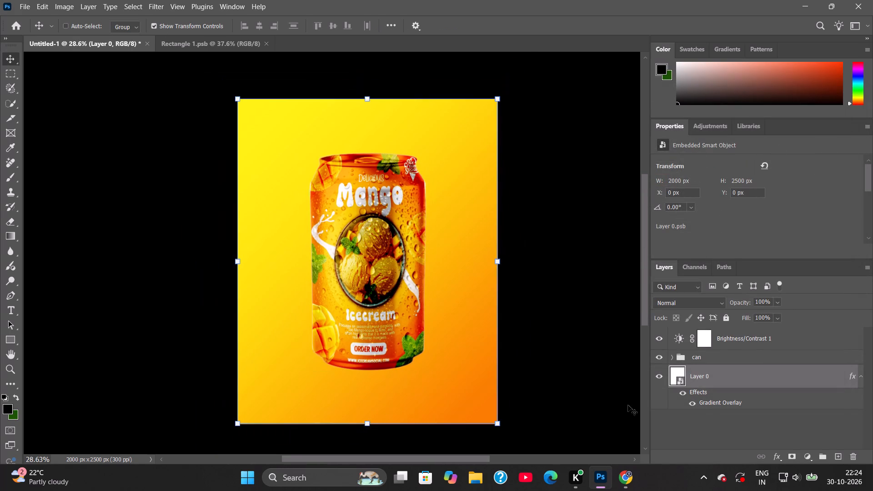
{"action": "left_click", "coordinate": [699, 427]}
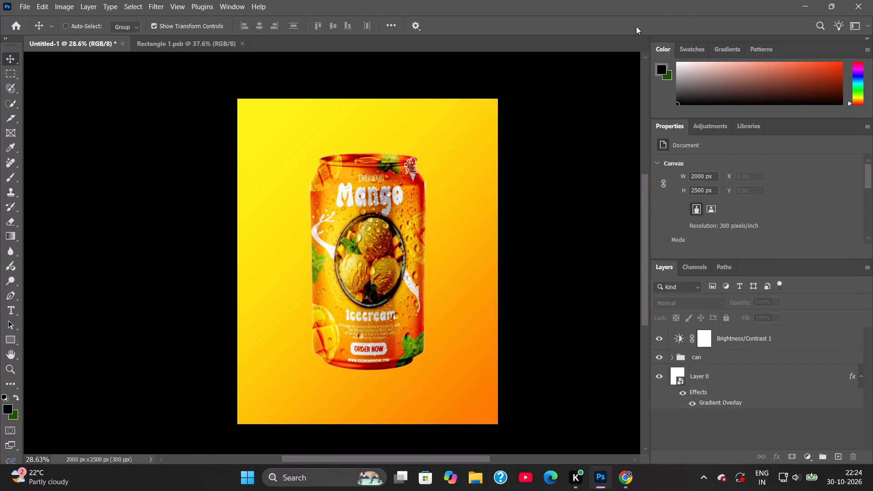
Toggle the Brightness/Contrast 1 adjustment layer off and back on to compare the can with and without it.
{"action": "left_click", "coordinate": [734, 338]}
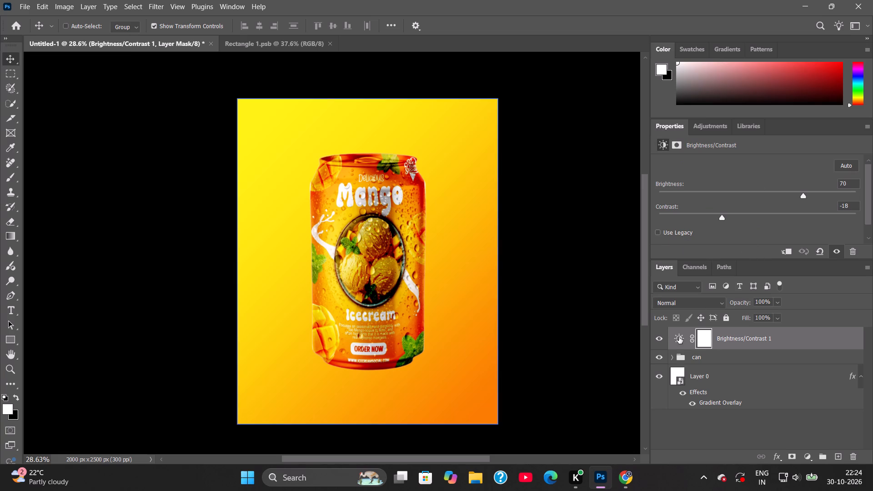
{"action": "left_click", "coordinate": [661, 337]}
{"action": "left_click", "coordinate": [661, 337]}
{"action": "left_click", "coordinate": [753, 421]}
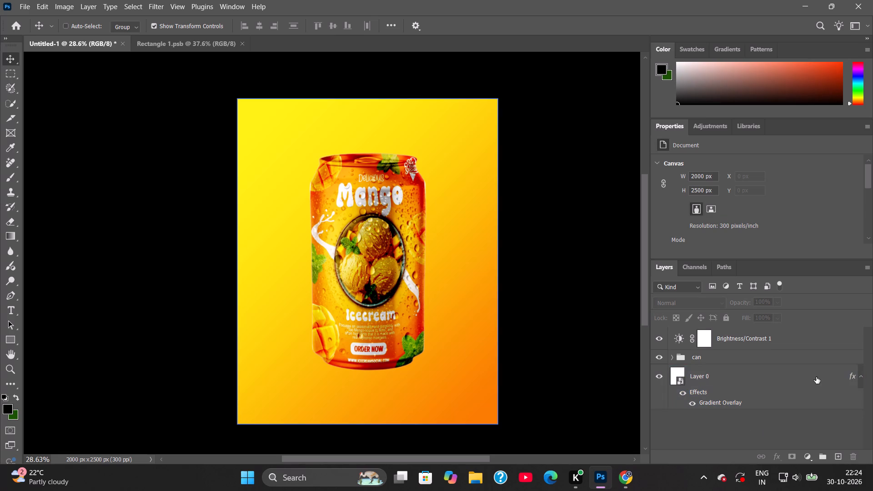
Collapse the effects list under Layer 0 and deselect all layers.
{"action": "left_click", "coordinate": [861, 377]}
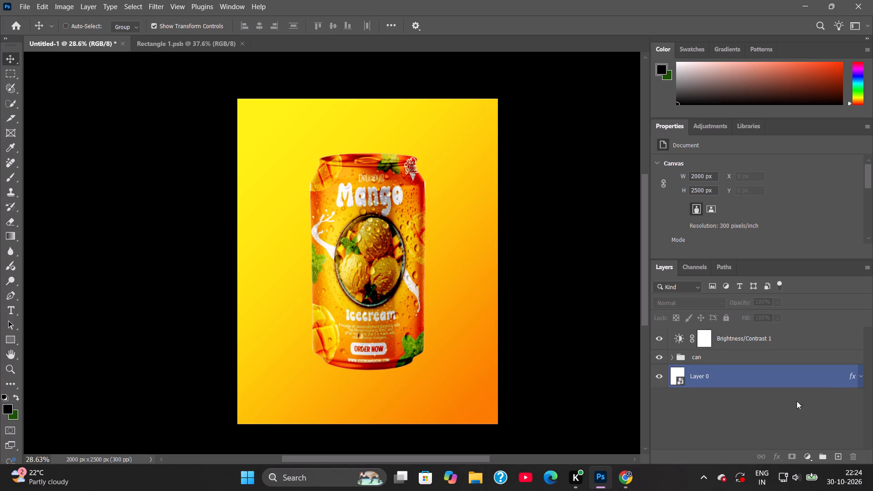
{"action": "right_click", "coordinate": [740, 421]}
{"action": "left_click", "coordinate": [694, 421]}
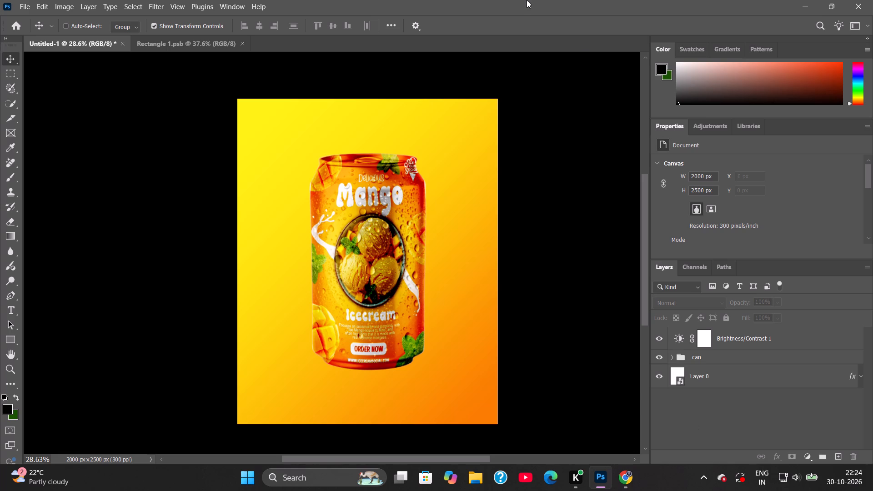
Activate the Horizontal Type tool.
{"action": "left_click", "coordinate": [11, 312]}
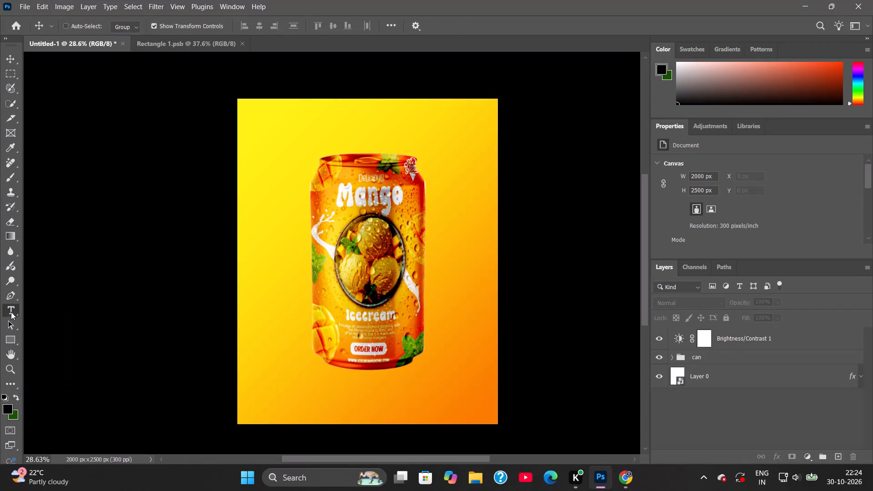
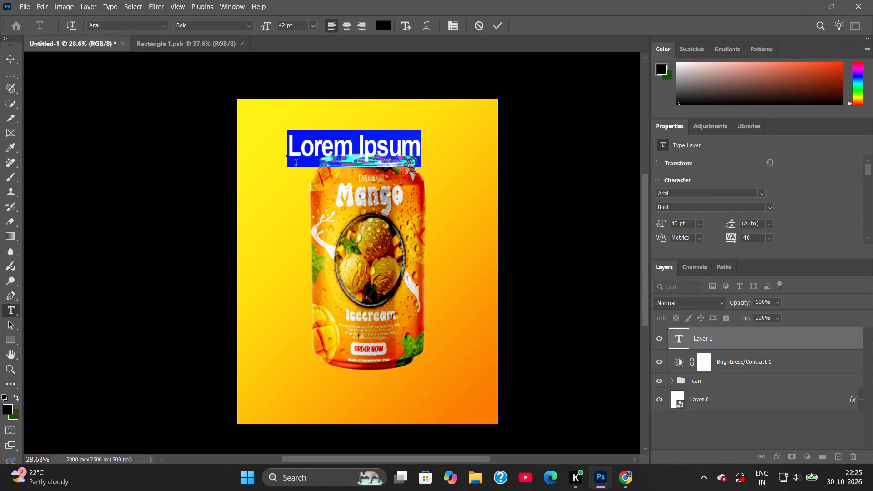
Enter FRESH and DRINKS on two separate lines in the new text layer.
{"action": "type", "text": "FRESH"}
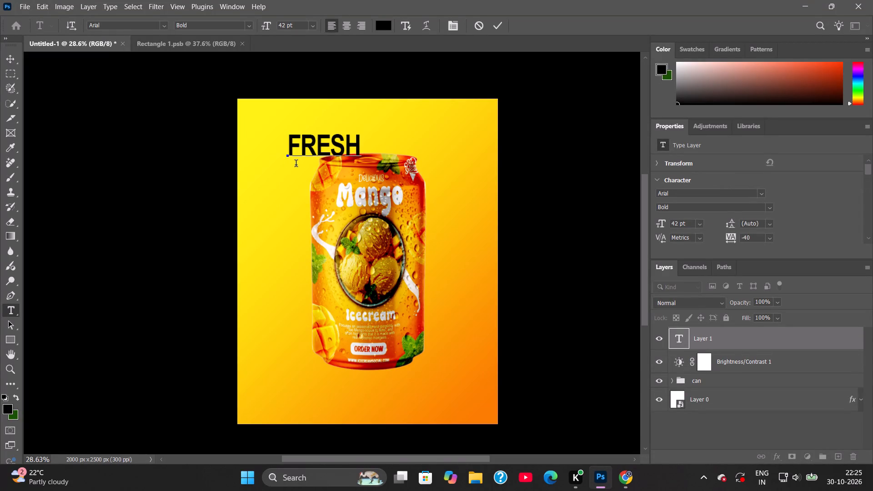
{"action": "key", "text": "Return"}
{"action": "type", "text": "DRINKS"}
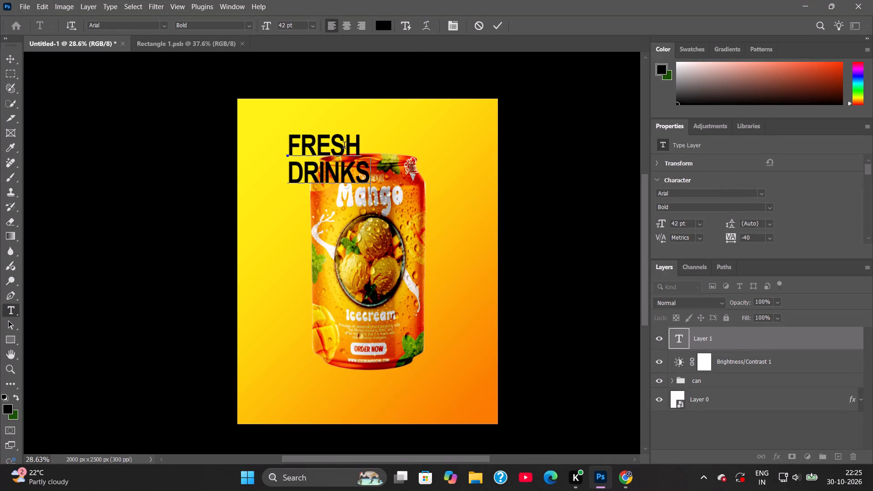
Select all of the FRESH DRINKS text and search the available fonts for "gob".
{"action": "triple_click", "coordinate": [341, 146]}
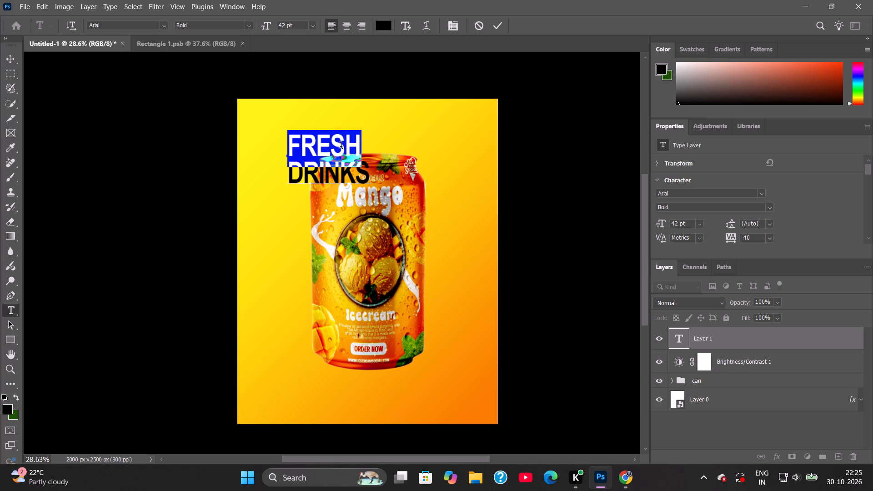
{"action": "key", "text": "ctrl+a"}
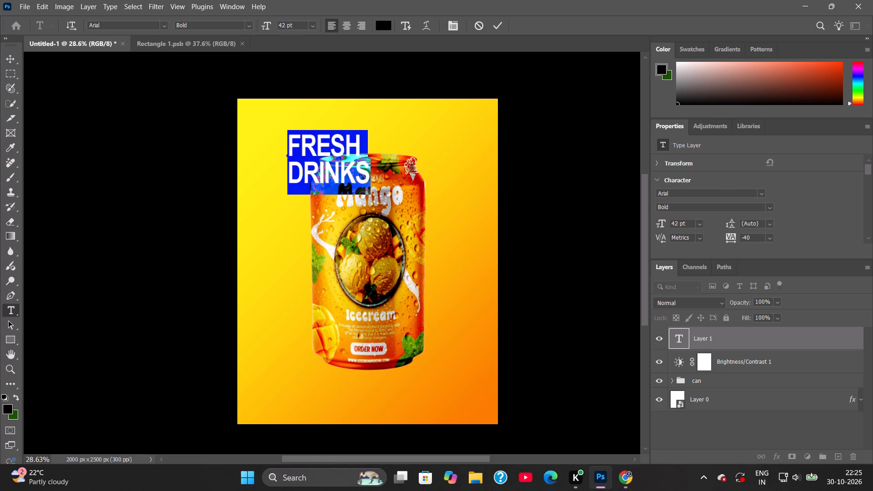
{"action": "left_click", "coordinate": [764, 195]}
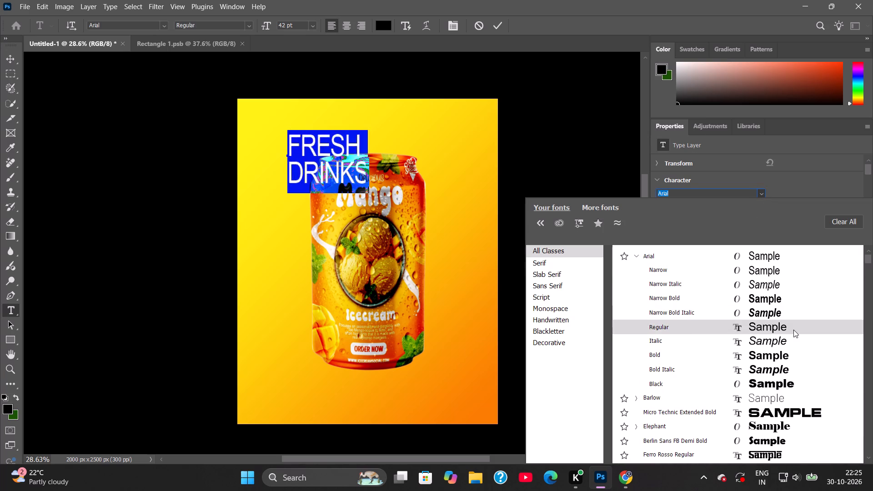
{"action": "left_click_drag", "start_coordinate": [869, 260], "coordinate": [869, 247]}
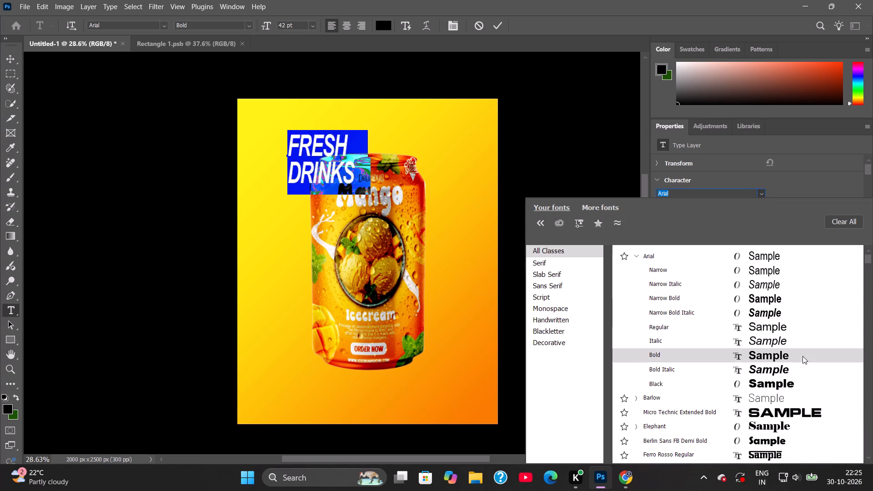
{"action": "scroll", "coordinate": [779, 388], "scroll_direction": "down", "scroll_amount": 1}
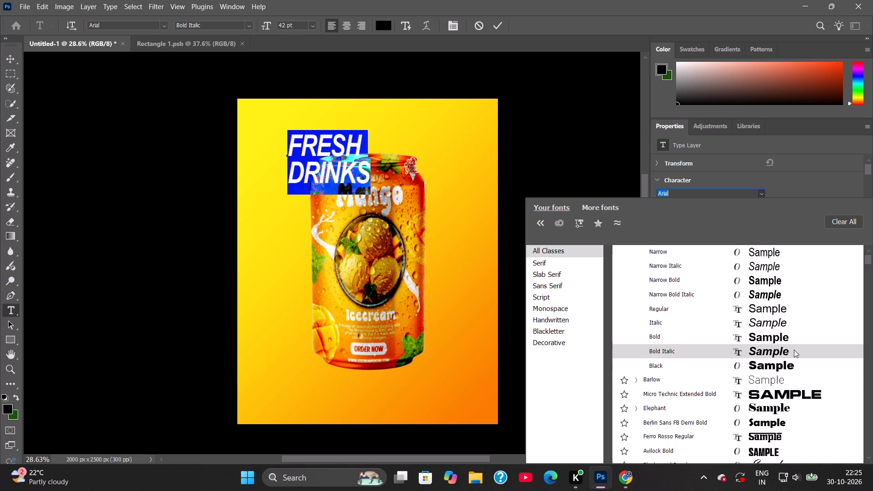
{"action": "scroll", "coordinate": [798, 337], "scroll_direction": "down", "scroll_amount": 5}
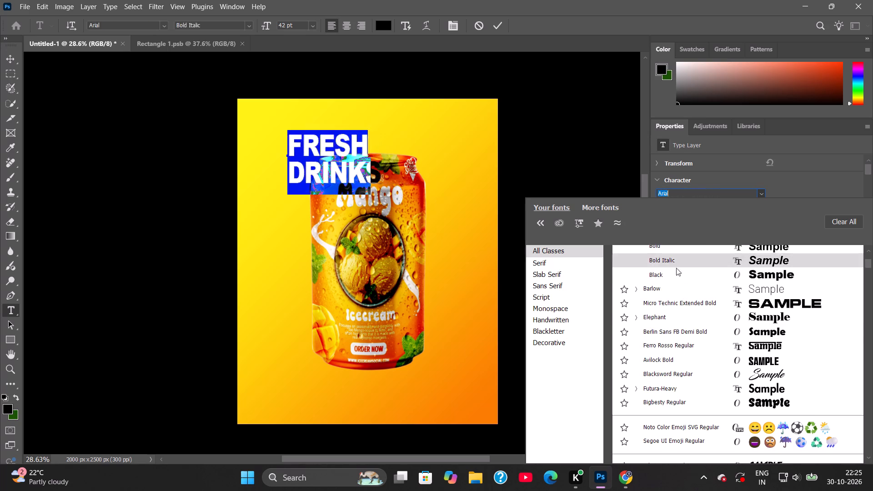
{"action": "scroll", "coordinate": [756, 317], "scroll_direction": "up", "scroll_amount": 14}
{"action": "left_click", "coordinate": [682, 193]}
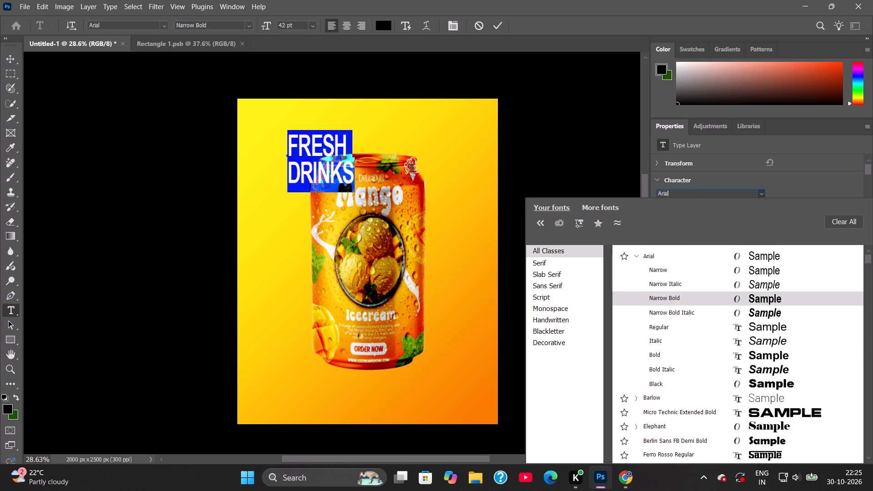
{"action": "key", "text": "ctrl+a"}
{"action": "key", "text": "g"}
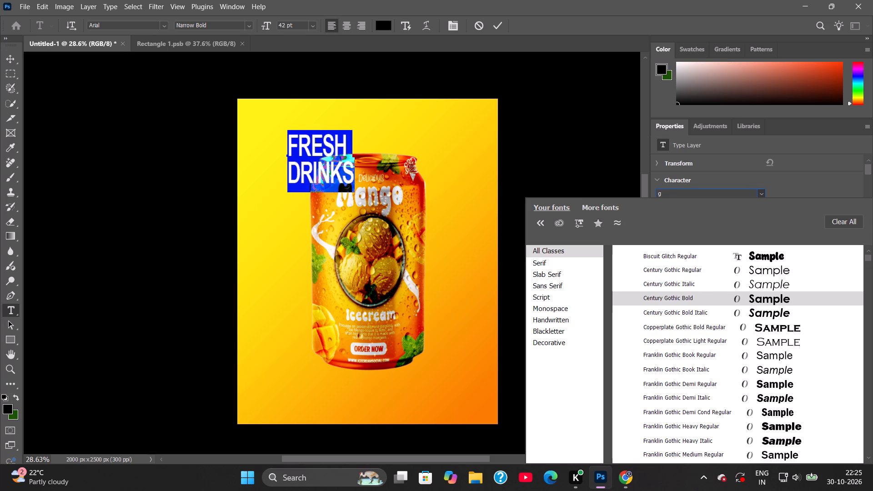
{"action": "key", "text": "o"}
{"action": "key", "text": "b"}
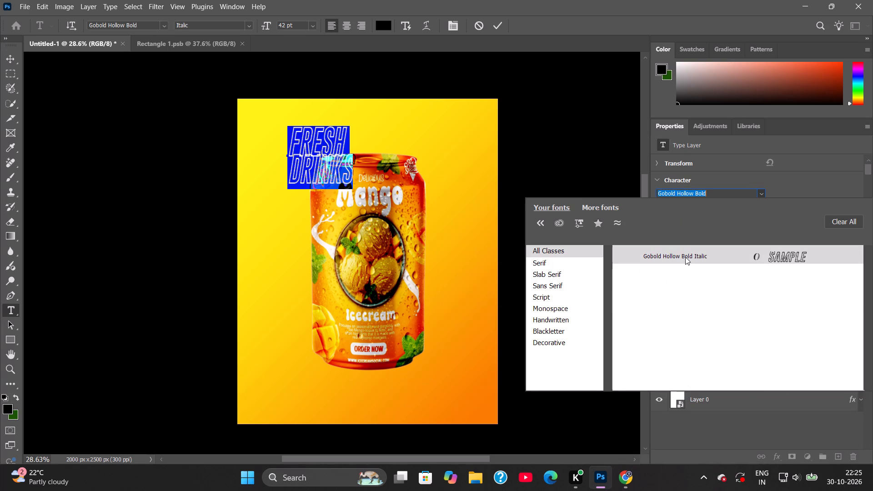
Clear the font search, browse the full font list and set the FRESH DRINKS text in Gloucester MT Extra Condensed Regular.
{"action": "left_click", "coordinate": [720, 192]}
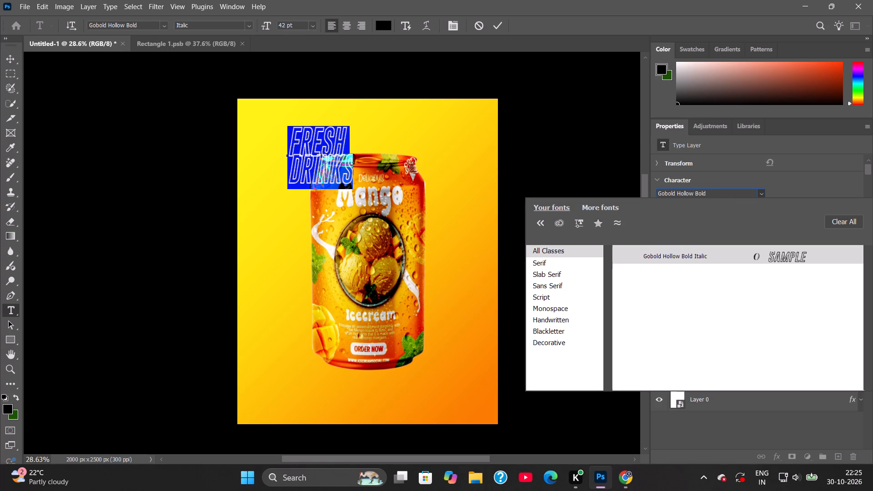
{"action": "key", "text": "ctrl+a"}
{"action": "key", "text": "BackSpace"}
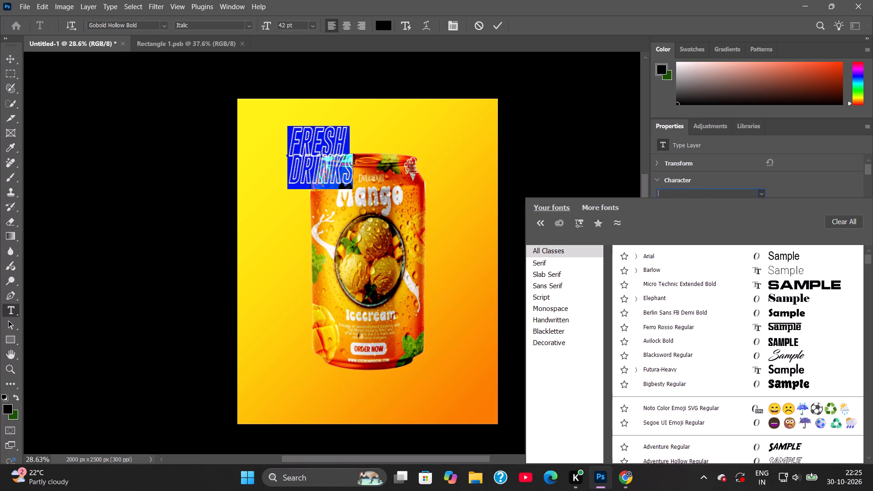
{"action": "scroll", "coordinate": [781, 306], "scroll_direction": "down", "scroll_amount": 4}
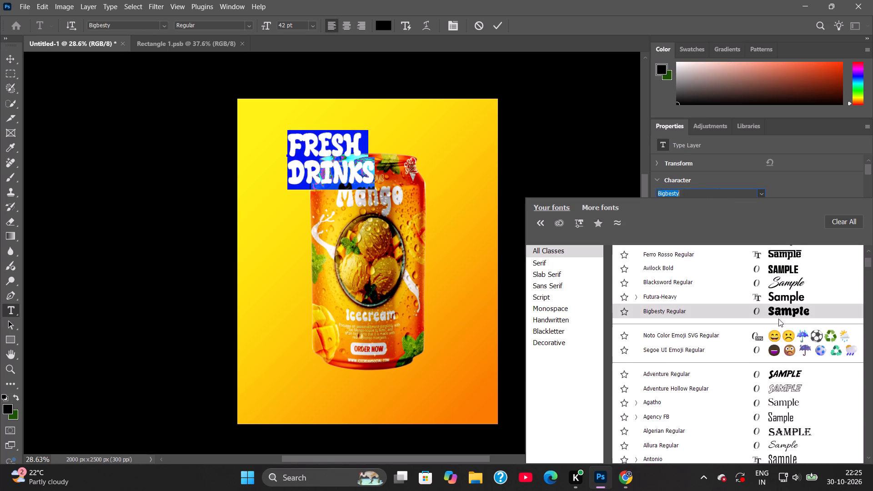
{"action": "scroll", "coordinate": [776, 332], "scroll_direction": "down", "scroll_amount": 5}
{"action": "scroll", "coordinate": [797, 381], "scroll_direction": "down", "scroll_amount": 3}
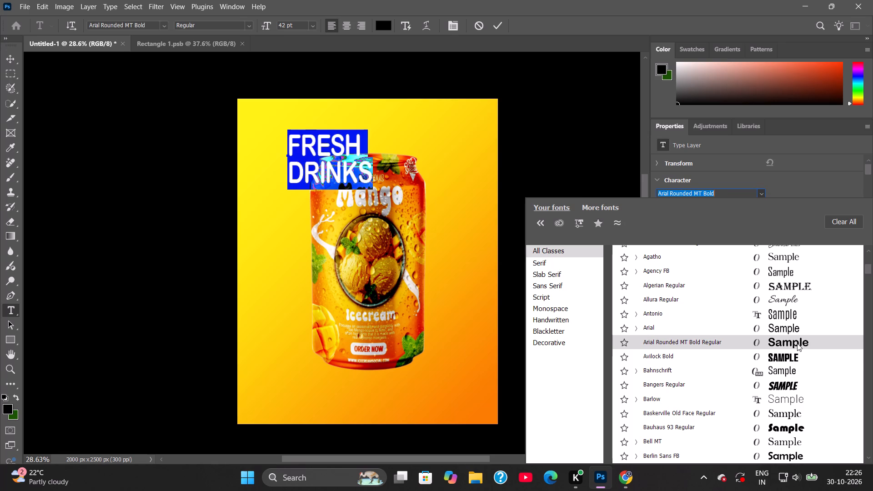
{"action": "scroll", "coordinate": [784, 406], "scroll_direction": "down", "scroll_amount": 3}
{"action": "scroll", "coordinate": [838, 380], "scroll_direction": "down", "scroll_amount": 4}
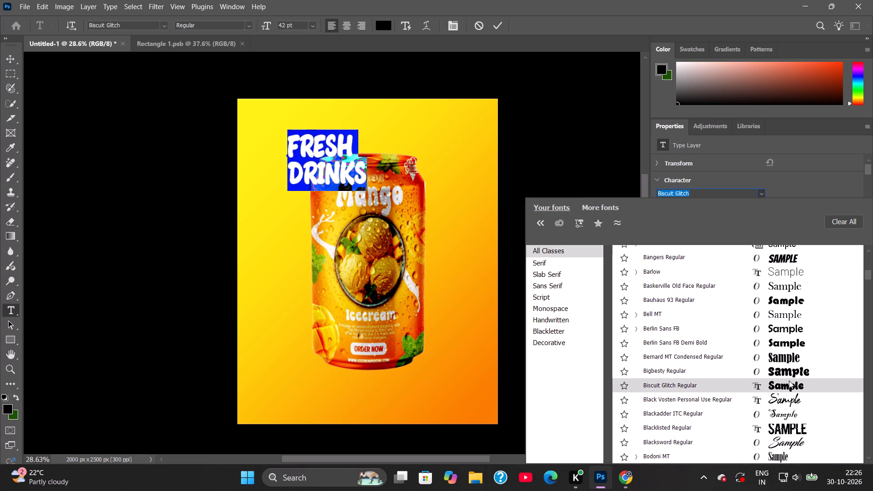
{"action": "scroll", "coordinate": [849, 347], "scroll_direction": "down", "scroll_amount": 4}
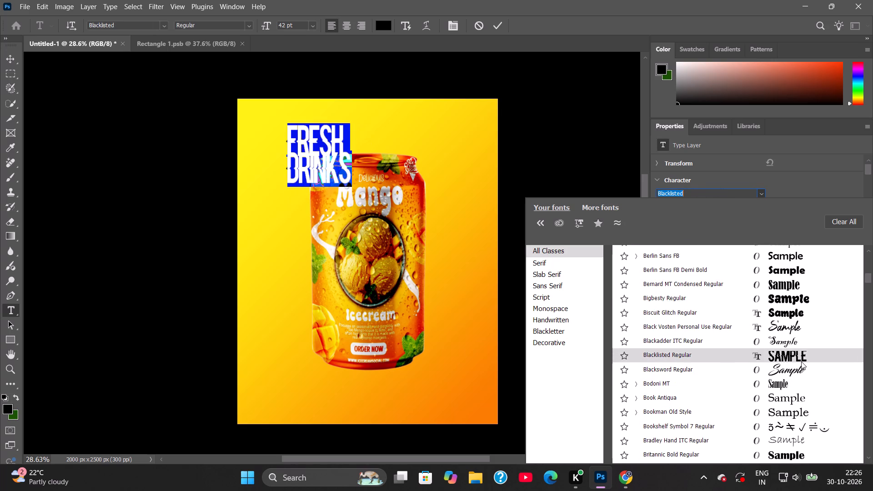
{"action": "scroll", "coordinate": [801, 361], "scroll_direction": "down", "scroll_amount": 8}
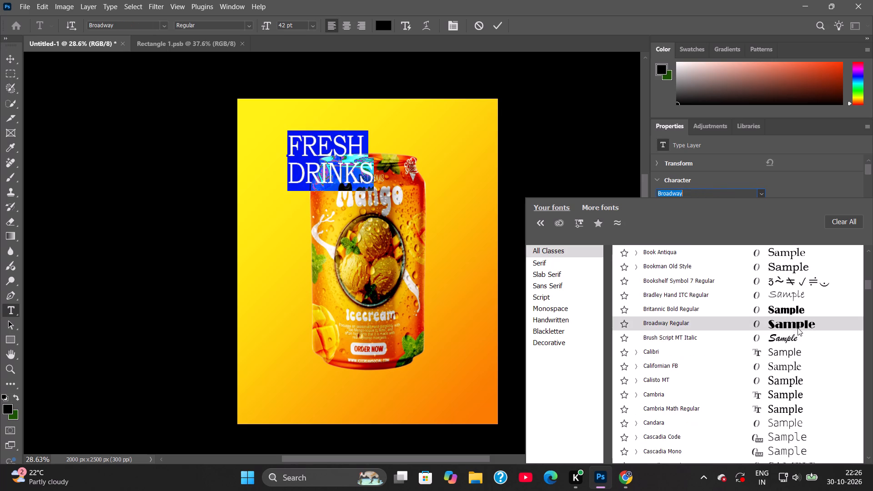
{"action": "scroll", "coordinate": [795, 328], "scroll_direction": "down", "scroll_amount": 6}
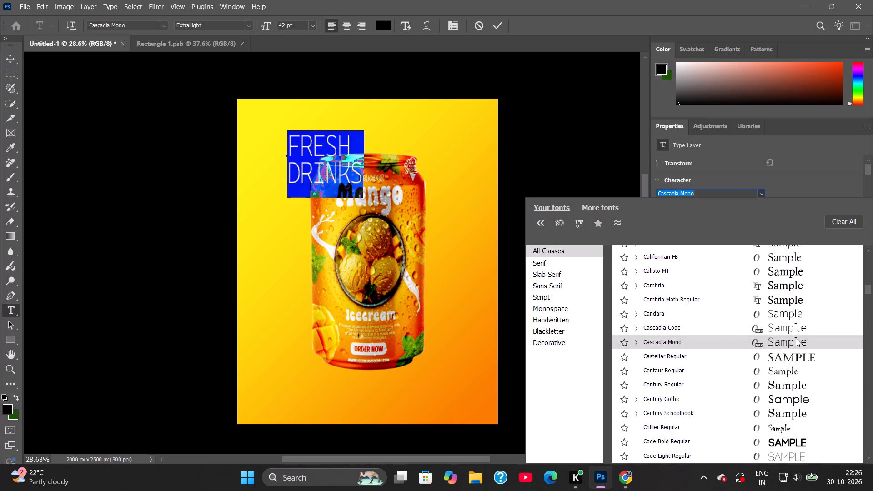
{"action": "scroll", "coordinate": [803, 350], "scroll_direction": "down", "scroll_amount": 5}
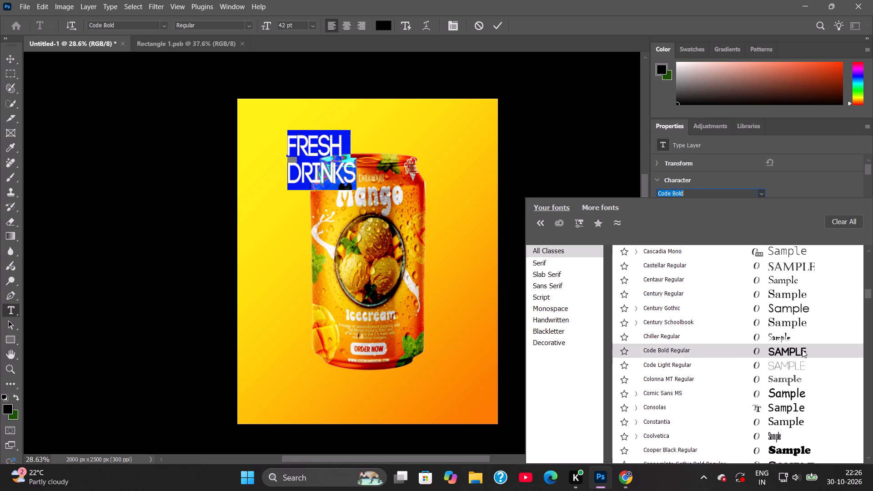
{"action": "scroll", "coordinate": [800, 370], "scroll_direction": "down", "scroll_amount": 5}
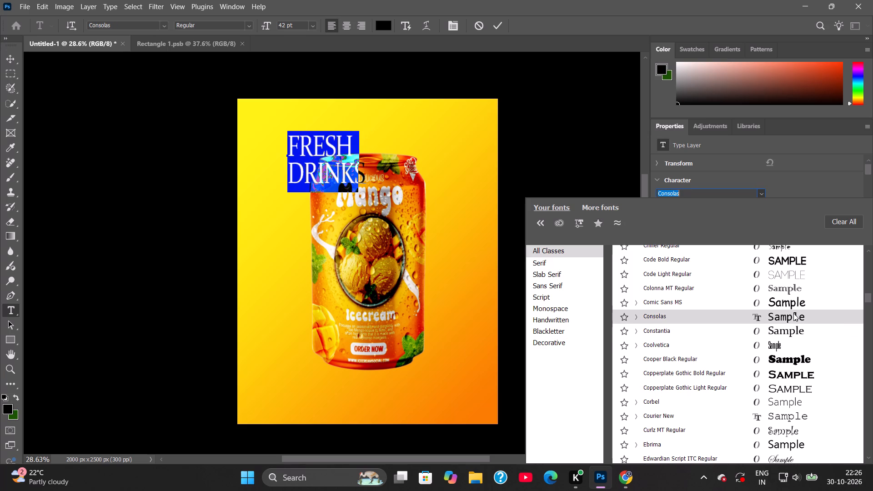
{"action": "scroll", "coordinate": [793, 312], "scroll_direction": "down", "scroll_amount": 7}
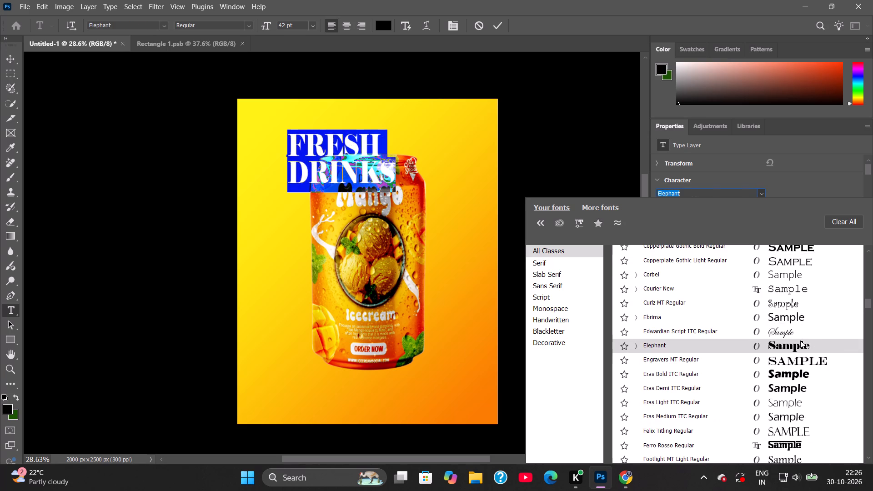
{"action": "scroll", "coordinate": [807, 344], "scroll_direction": "down", "scroll_amount": 5}
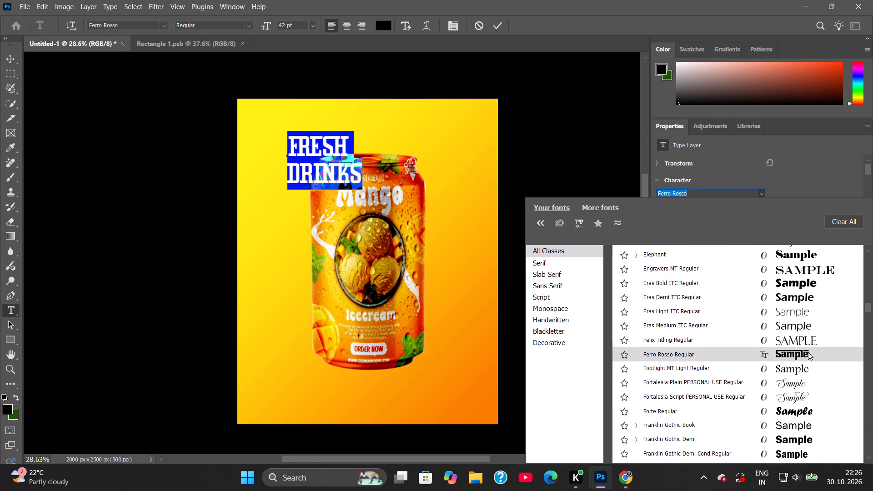
{"action": "scroll", "coordinate": [807, 367], "scroll_direction": "down", "scroll_amount": 3}
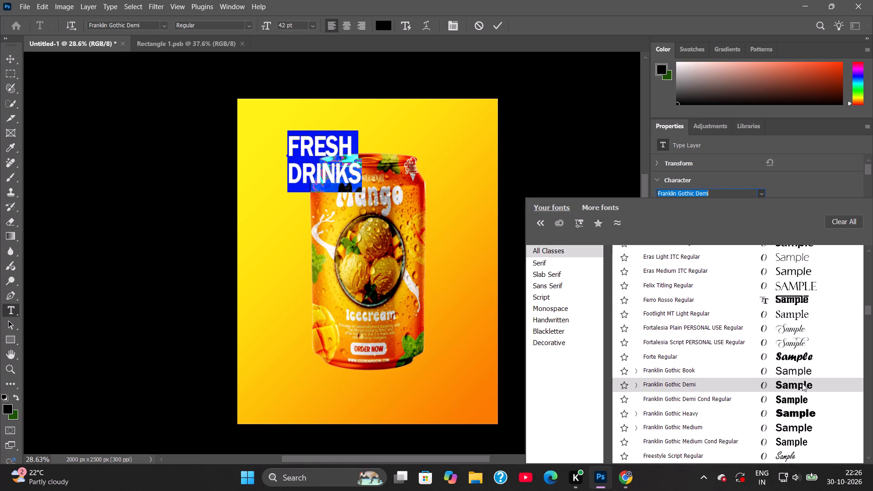
{"action": "scroll", "coordinate": [802, 383], "scroll_direction": "down", "scroll_amount": 7}
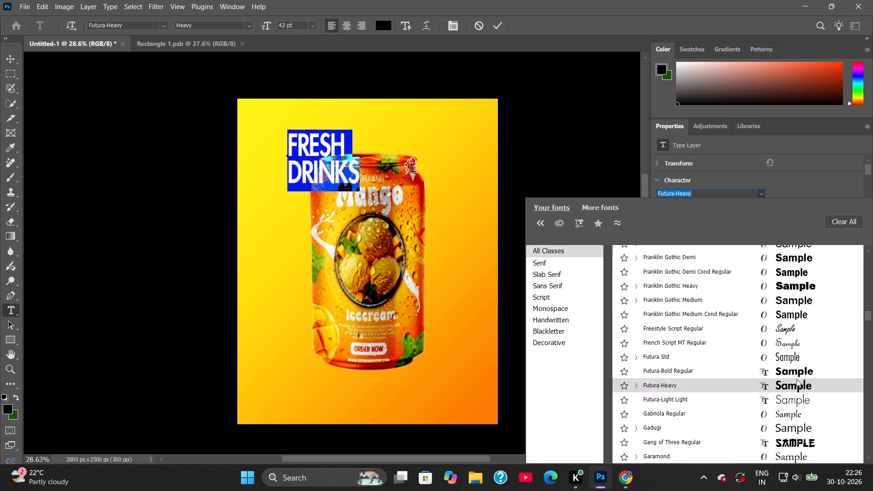
{"action": "scroll", "coordinate": [797, 379], "scroll_direction": "down", "scroll_amount": 1}
{"action": "left_click", "coordinate": [635, 367]}
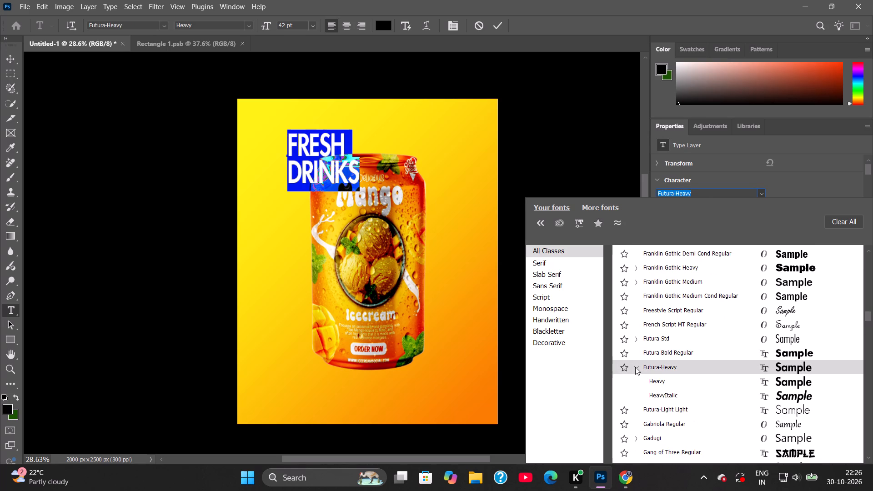
{"action": "left_click", "coordinate": [635, 367]}
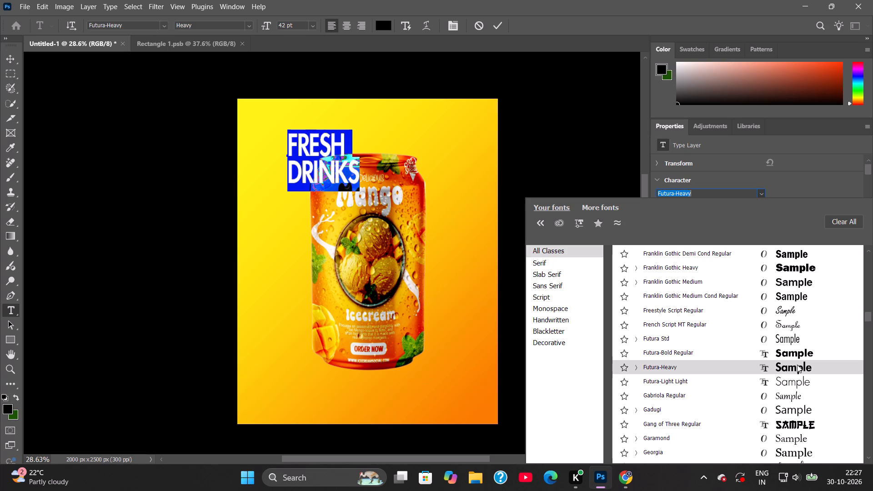
{"action": "scroll", "coordinate": [797, 365], "scroll_direction": "down", "scroll_amount": 10}
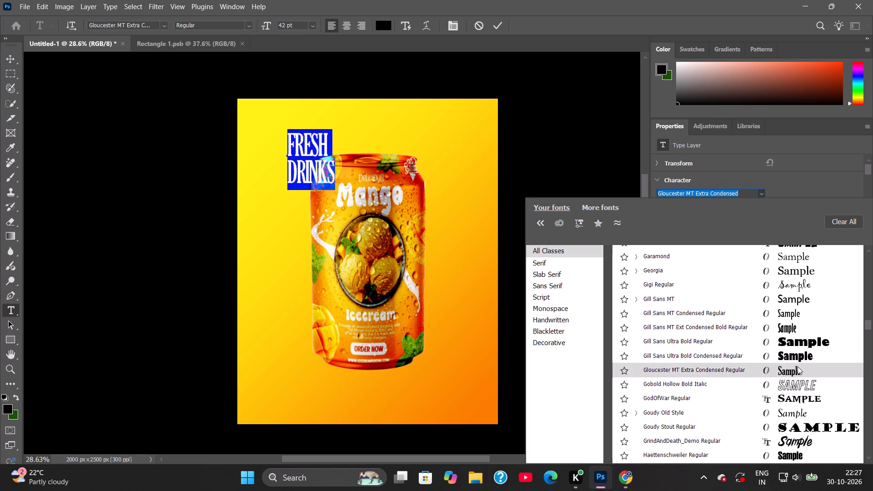
{"action": "left_click", "coordinate": [798, 366]}
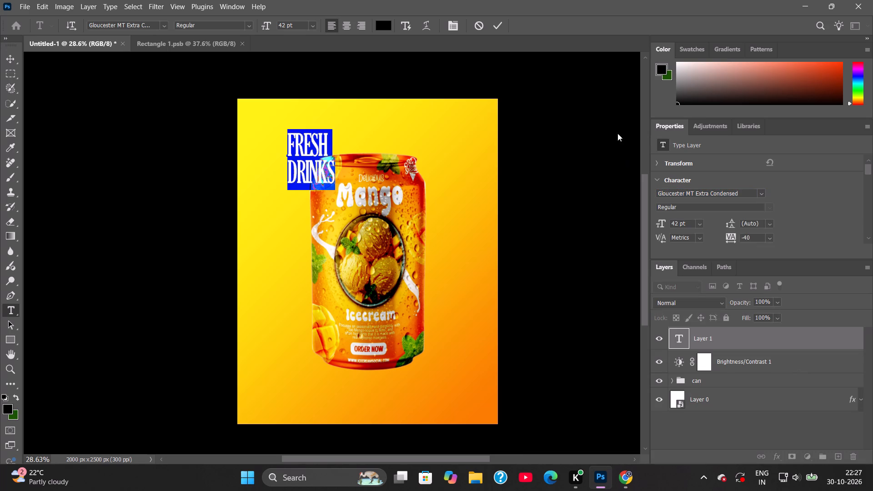
Set the FRESH DRINKS text size to 220 pt and commit the text.
{"action": "left_click", "coordinate": [684, 225]}
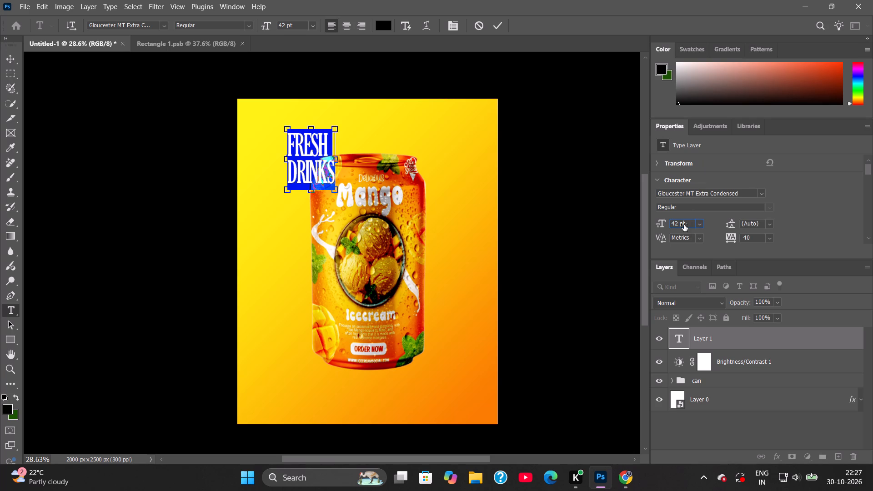
{"action": "key", "text": "ctrl+a"}
{"action": "type", "text": "22"}
{"action": "key", "text": "0"}
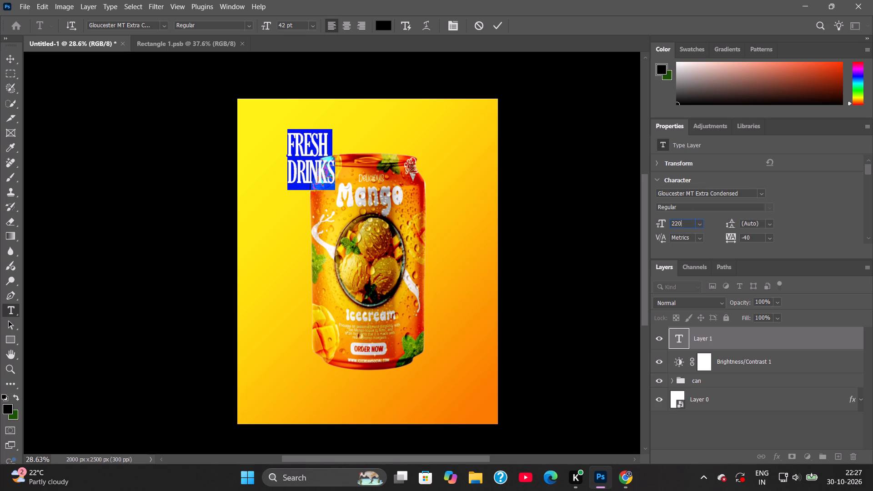
{"action": "key", "text": "Return"}
{"action": "left_click", "coordinate": [497, 25]}
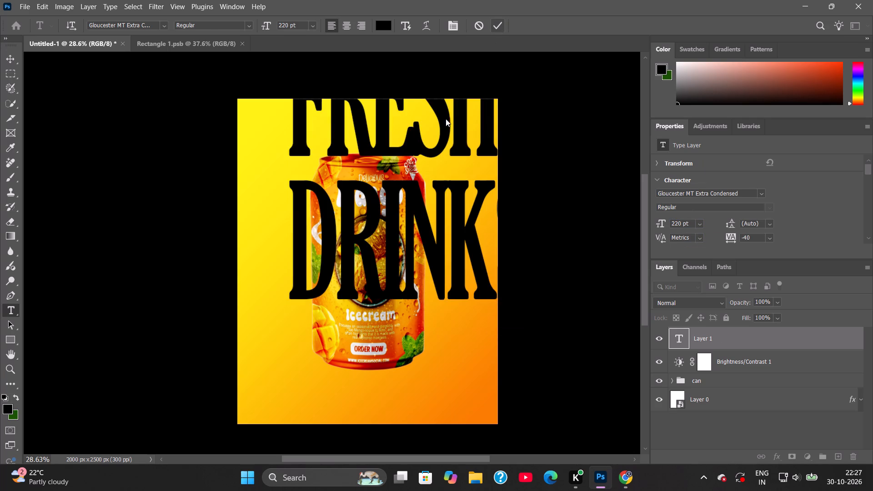
Move the FRESH DRINKS text down and slightly left so both lines lie over the can within the canvas height.
{"action": "left_click", "coordinate": [5, 58]}
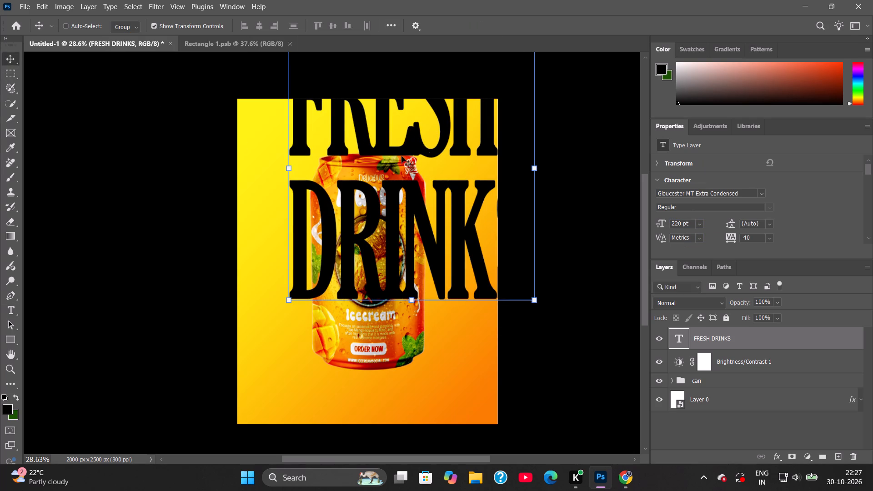
{"action": "left_click_drag", "start_coordinate": [443, 142], "coordinate": [414, 229]}
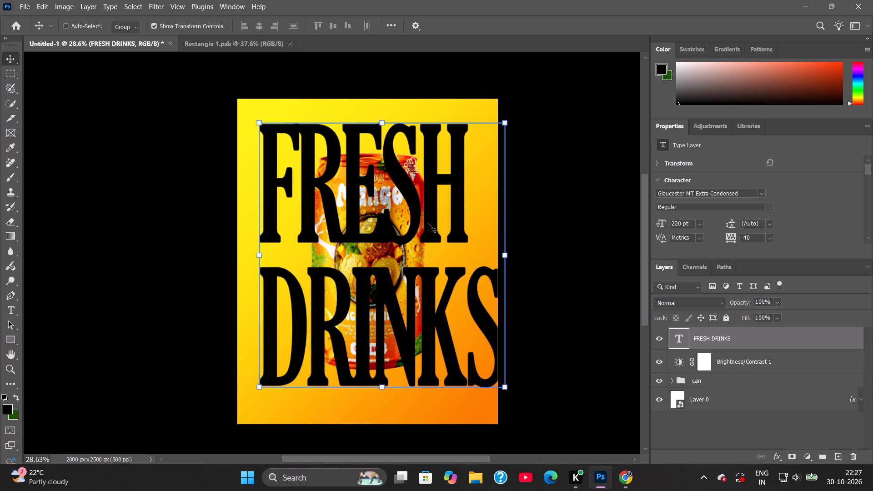
Set the FRESH DRINKS text size to 150 pt and commit the text.
{"action": "double_click", "coordinate": [469, 214]}
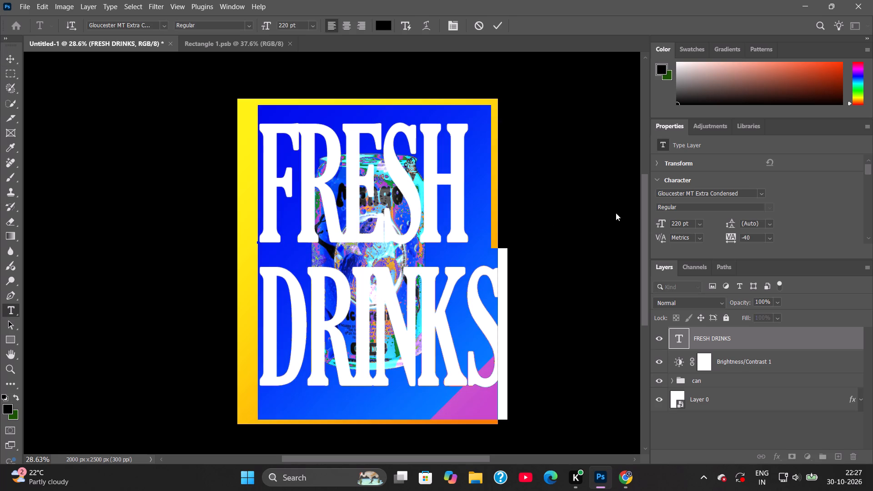
{"action": "left_click", "coordinate": [680, 224]}
{"action": "key", "text": "ctrl+a"}
{"action": "type", "text": "150"}
{"action": "key", "text": "Return"}
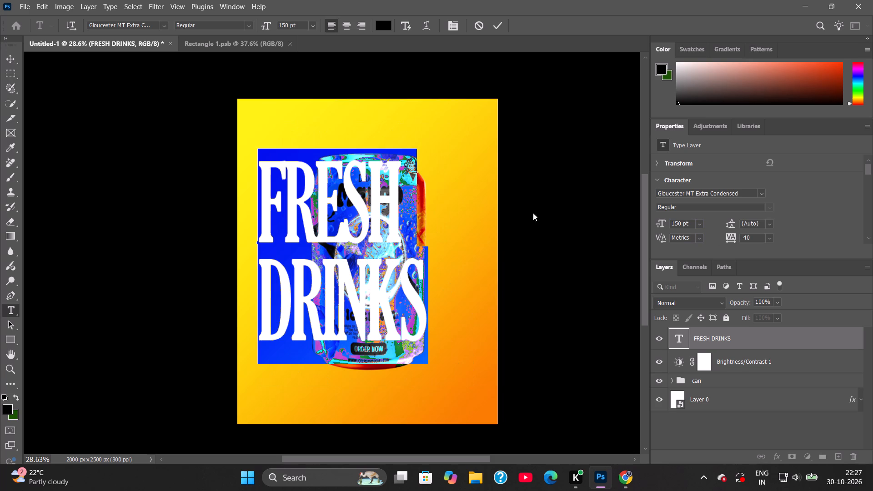
{"action": "left_click", "coordinate": [496, 33]}
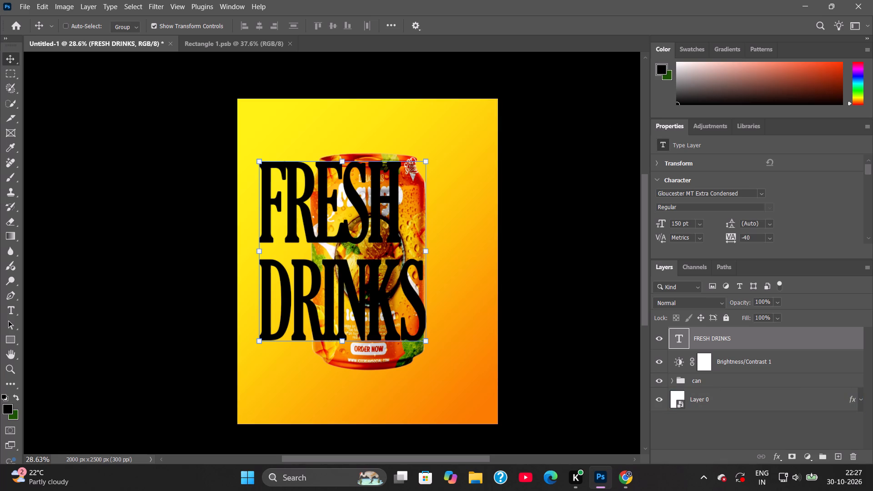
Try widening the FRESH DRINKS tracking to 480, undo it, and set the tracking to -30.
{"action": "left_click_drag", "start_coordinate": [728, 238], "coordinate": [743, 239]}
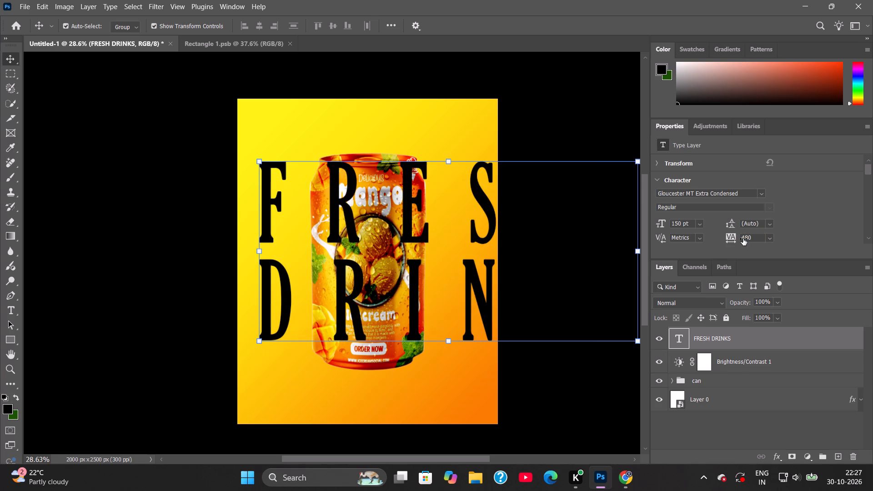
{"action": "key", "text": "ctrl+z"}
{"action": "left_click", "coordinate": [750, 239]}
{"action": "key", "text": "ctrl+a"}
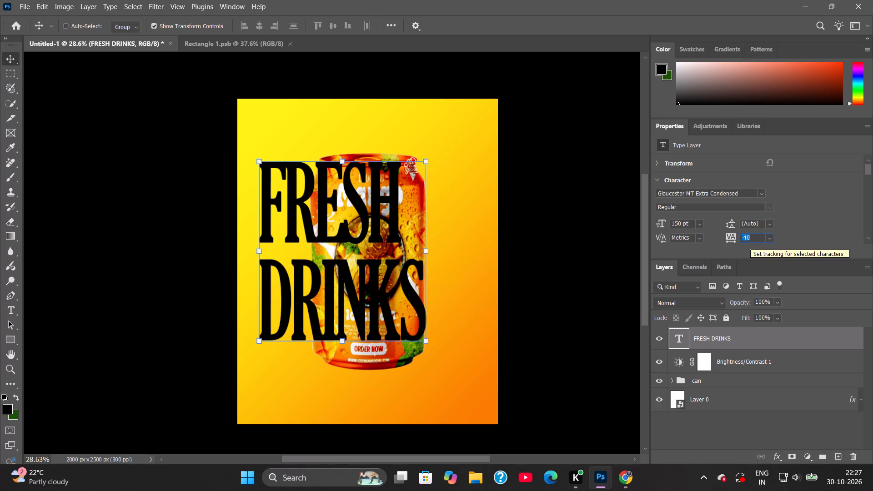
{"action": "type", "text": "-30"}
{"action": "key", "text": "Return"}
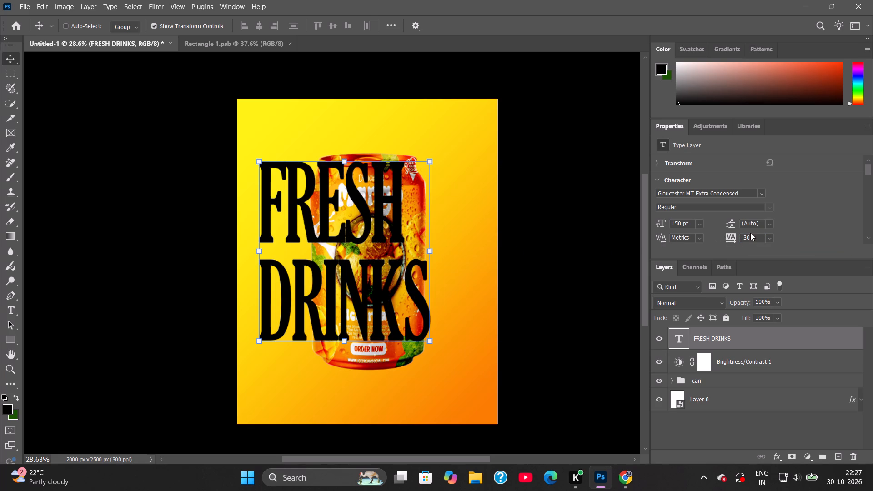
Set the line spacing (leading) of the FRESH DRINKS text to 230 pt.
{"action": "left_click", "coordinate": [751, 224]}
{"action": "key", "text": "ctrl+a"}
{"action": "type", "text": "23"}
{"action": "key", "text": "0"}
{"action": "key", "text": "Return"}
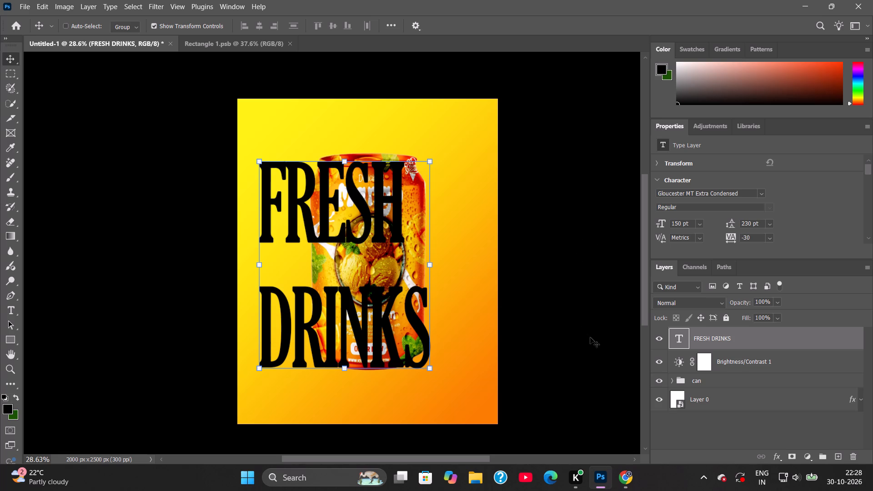
Reselect the FRESH DRINKS layer and tighten its line spacing (leading) to 168 pt.
{"action": "left_click", "coordinate": [723, 431]}
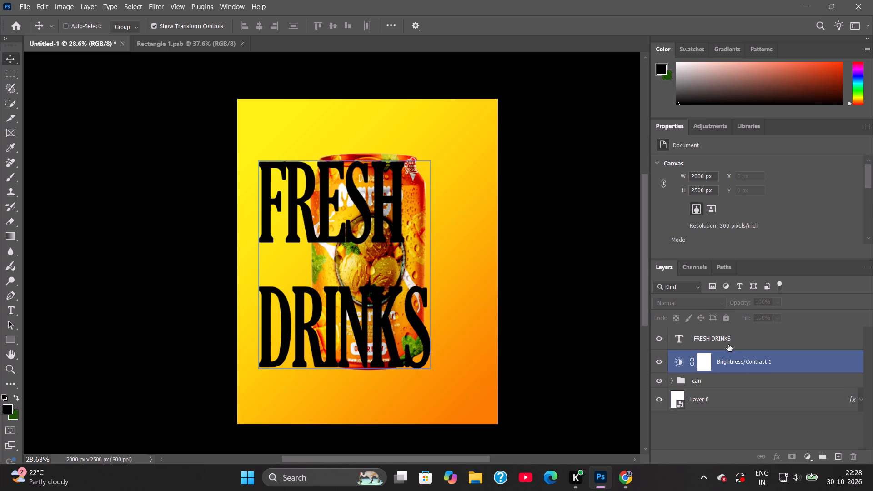
{"action": "left_click", "coordinate": [727, 343]}
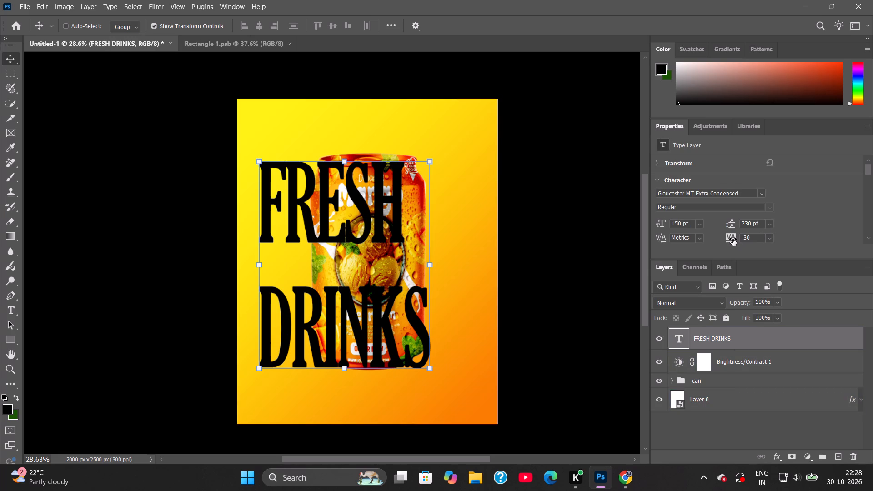
{"action": "left_click_drag", "start_coordinate": [734, 226], "coordinate": [685, 227]}
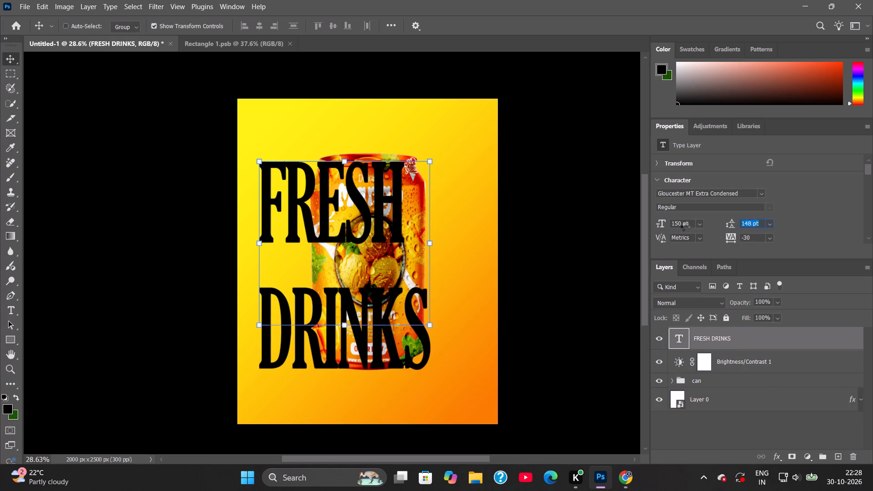
{"action": "left_click_drag", "start_coordinate": [685, 227], "coordinate": [698, 227]}
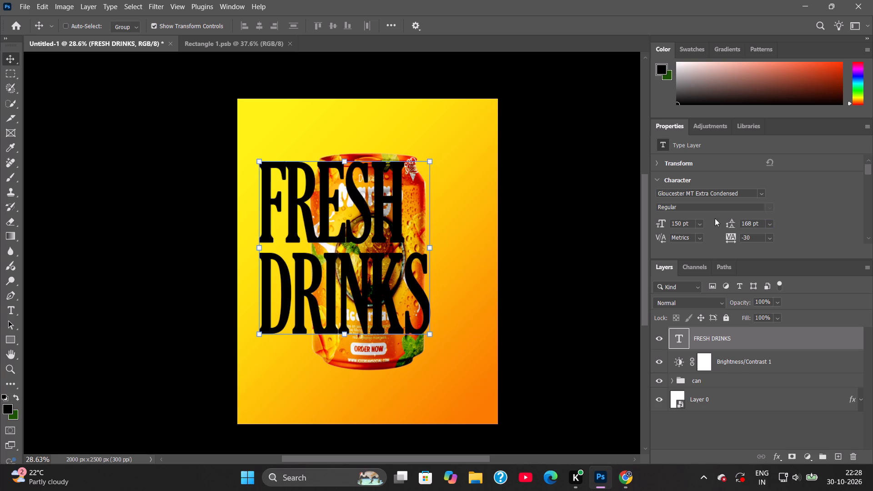
Set the tracking of the FRESH DRINKS text to -20.
{"action": "left_click", "coordinate": [733, 235]}
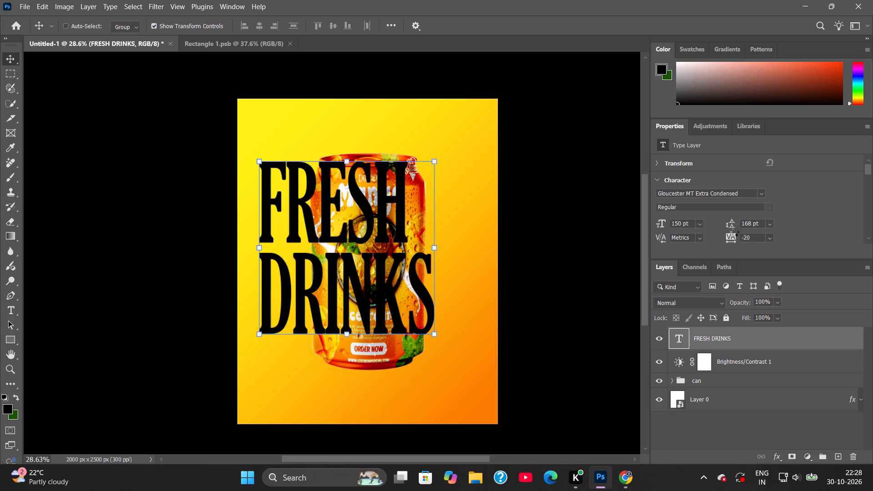
Select all of the FRESH DRINKS text and browse the full font list, previewing alternative typefaces on the lettering.
{"action": "triple_click", "coordinate": [341, 217]}
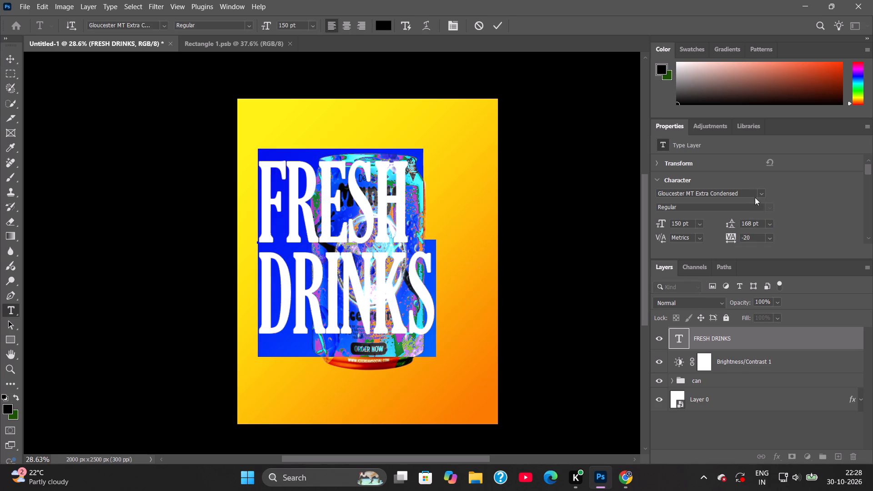
{"action": "left_click", "coordinate": [756, 194]}
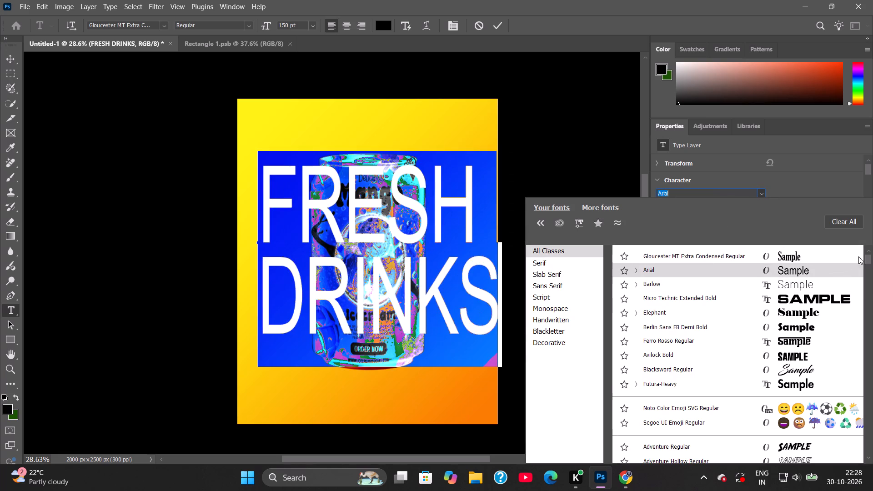
{"action": "left_click_drag", "start_coordinate": [869, 257], "coordinate": [864, 407]}
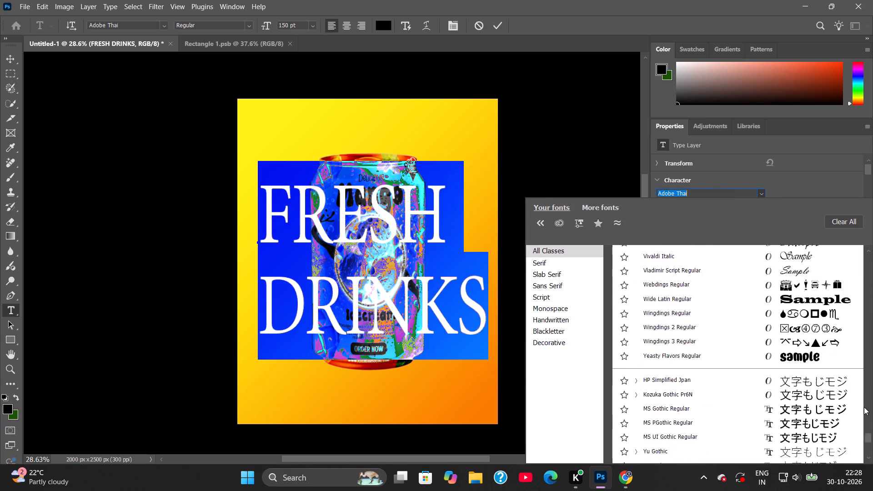
{"action": "left_click_drag", "start_coordinate": [864, 407], "coordinate": [864, 398]}
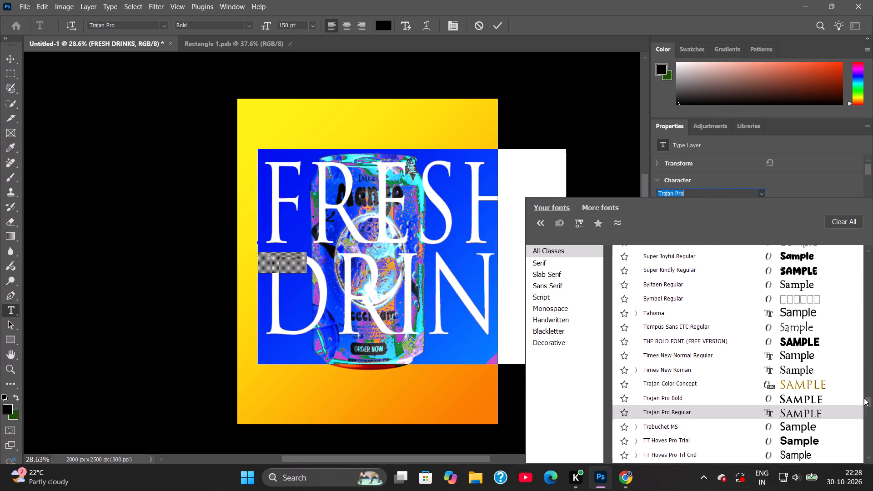
{"action": "left_click_drag", "start_coordinate": [864, 398], "coordinate": [865, 396]}
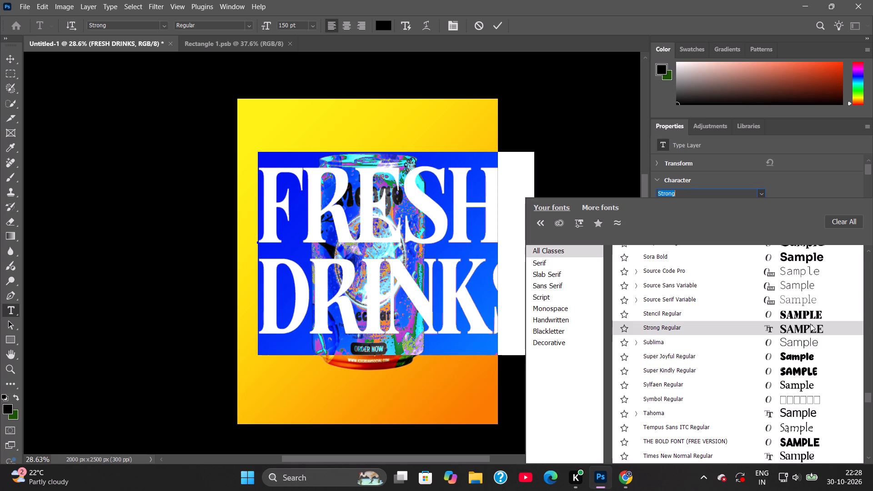
{"action": "scroll", "coordinate": [805, 310], "scroll_direction": "up", "scroll_amount": 5}
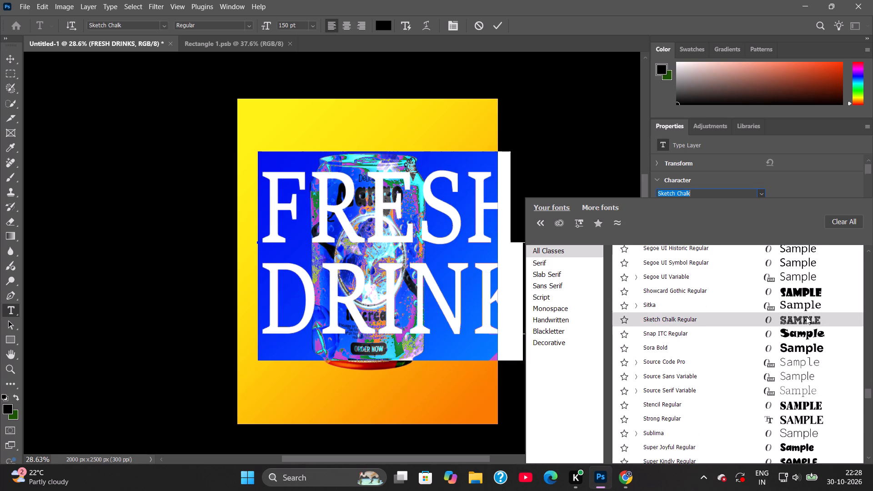
{"action": "scroll", "coordinate": [800, 288], "scroll_direction": "up", "scroll_amount": 5}
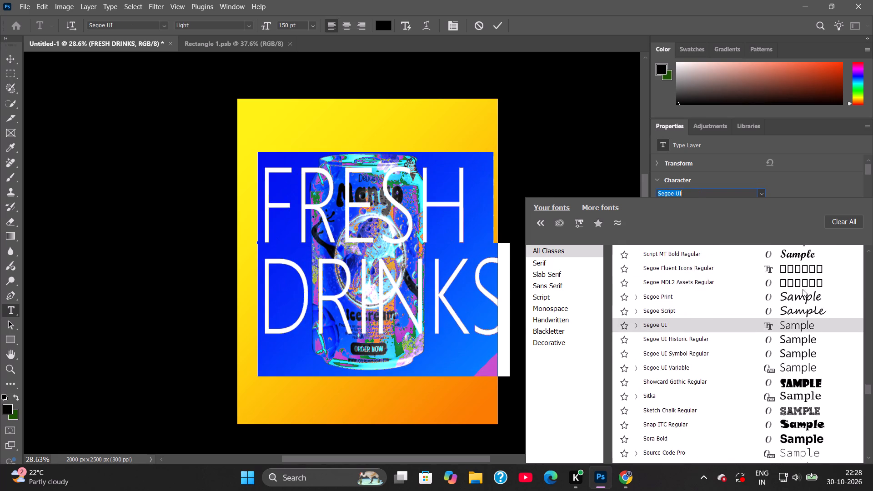
{"action": "scroll", "coordinate": [803, 289], "scroll_direction": "up", "scroll_amount": 5}
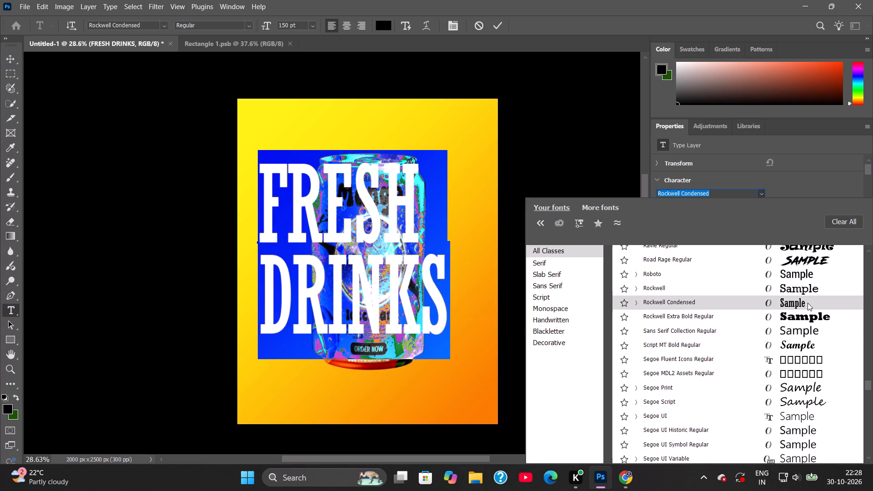
{"action": "scroll", "coordinate": [808, 303], "scroll_direction": "up", "scroll_amount": 7}
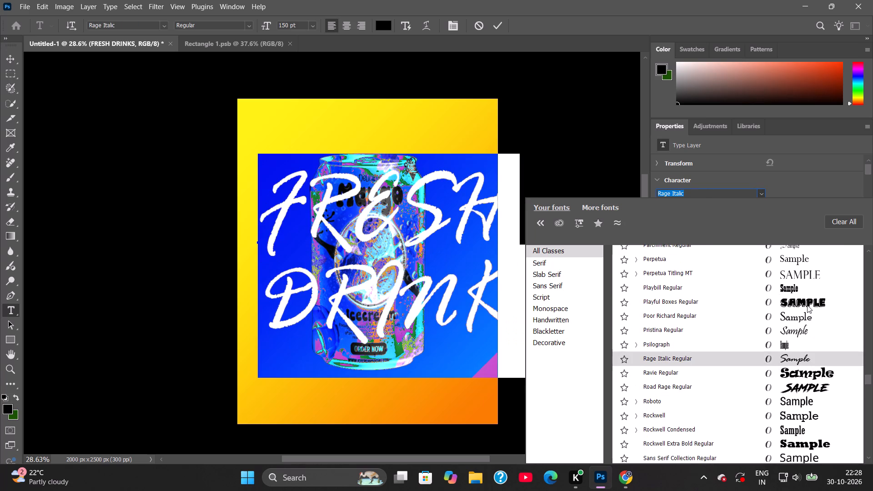
{"action": "scroll", "coordinate": [807, 303], "scroll_direction": "up", "scroll_amount": 6}
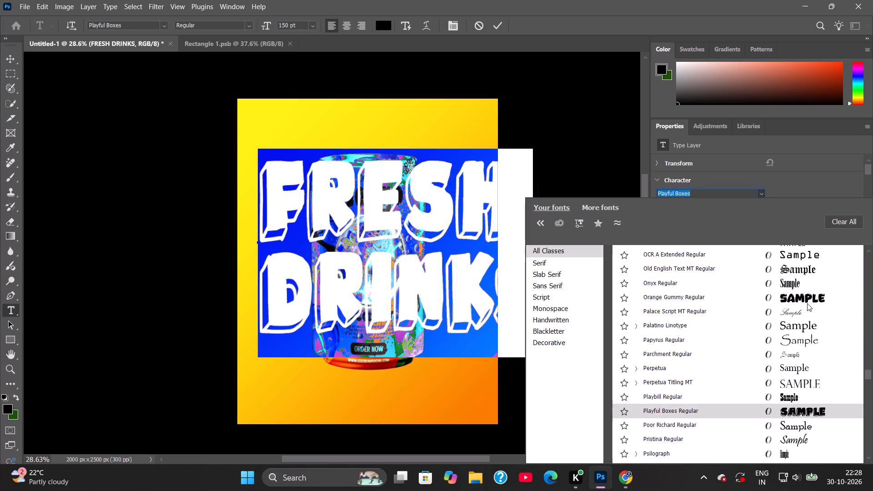
{"action": "scroll", "coordinate": [807, 303], "scroll_direction": "up", "scroll_amount": 8}
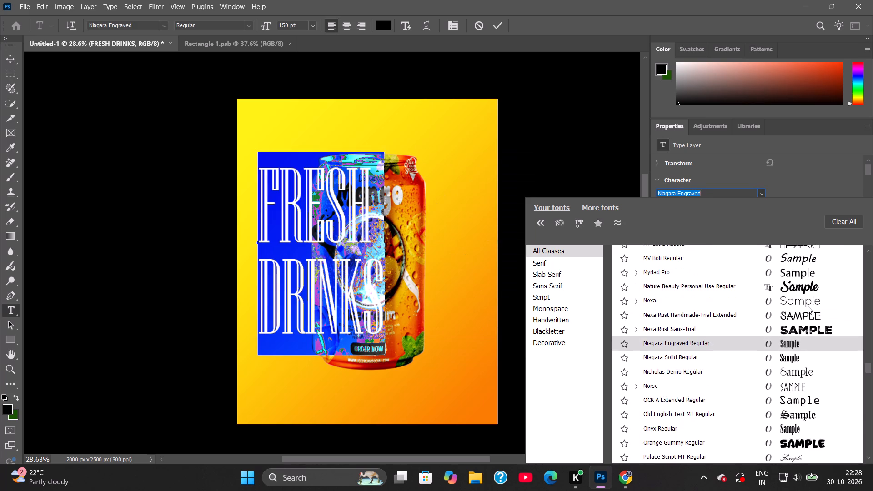
{"action": "scroll", "coordinate": [808, 306], "scroll_direction": "up", "scroll_amount": 2}
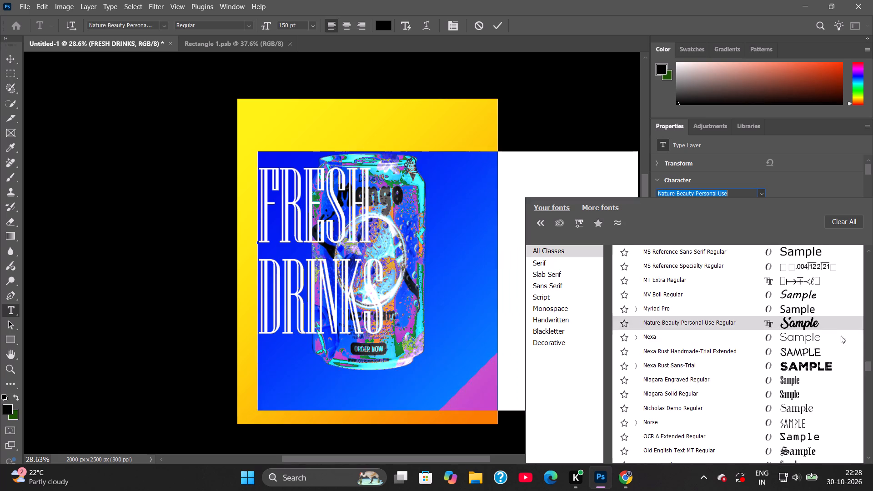
{"action": "scroll", "coordinate": [816, 363], "scroll_direction": "up", "scroll_amount": 3}
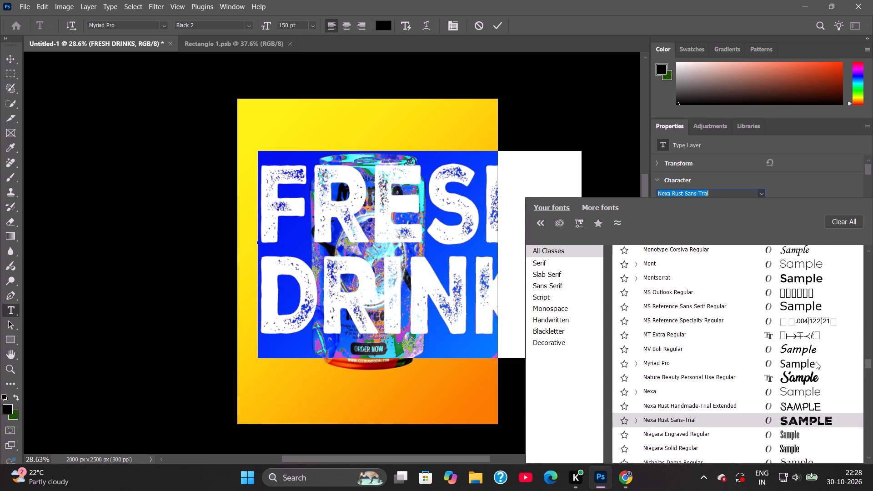
{"action": "scroll", "coordinate": [816, 361], "scroll_direction": "up", "scroll_amount": 13}
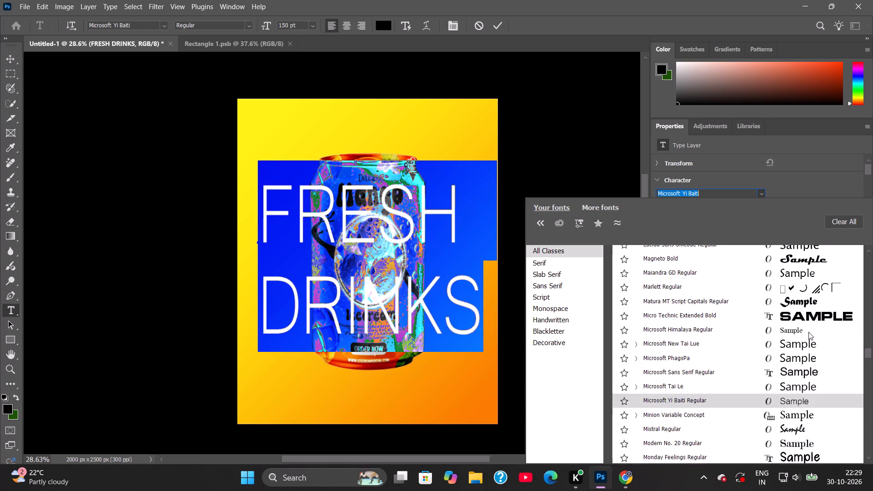
{"action": "scroll", "coordinate": [808, 326], "scroll_direction": "up", "scroll_amount": 8}
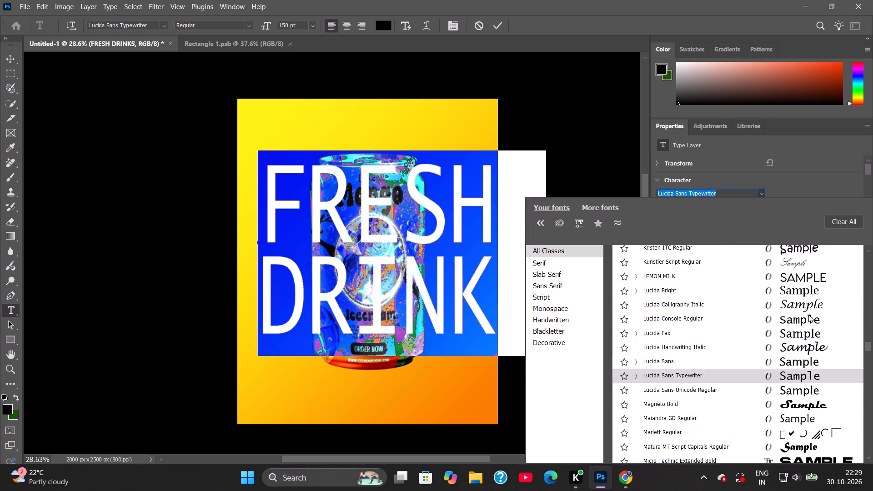
{"action": "scroll", "coordinate": [811, 320], "scroll_direction": "up", "scroll_amount": 12}
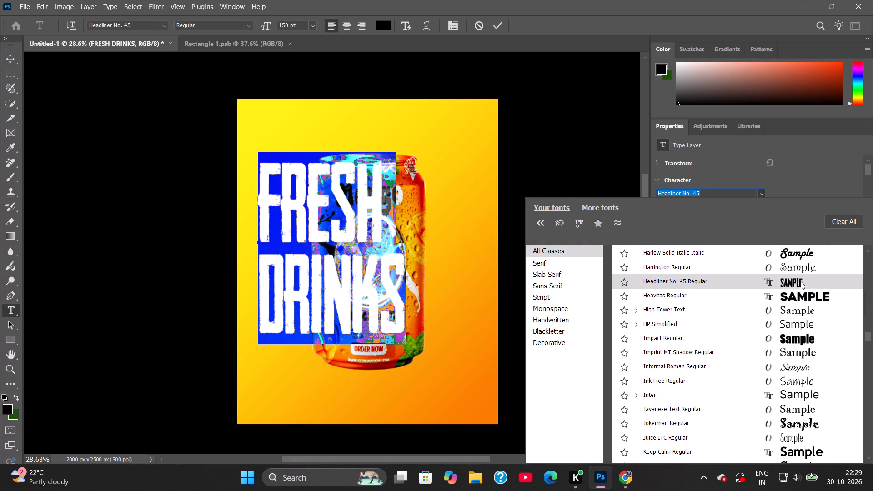
{"action": "scroll", "coordinate": [801, 281], "scroll_direction": "up", "scroll_amount": 4}
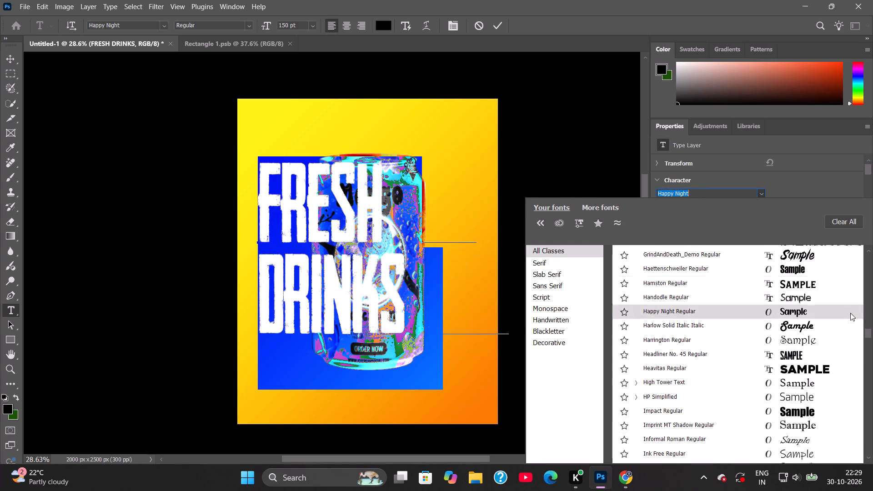
{"action": "scroll", "coordinate": [850, 313], "scroll_direction": "up", "scroll_amount": 3}
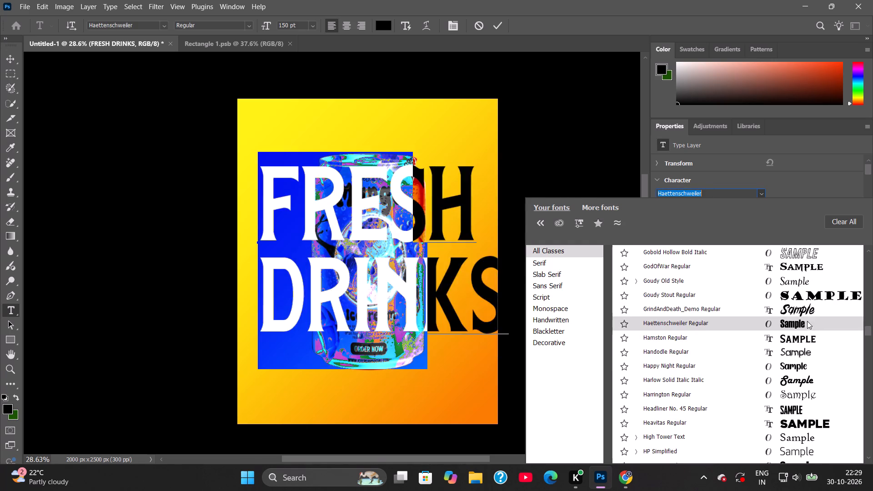
{"action": "scroll", "coordinate": [811, 297], "scroll_direction": "up", "scroll_amount": 3}
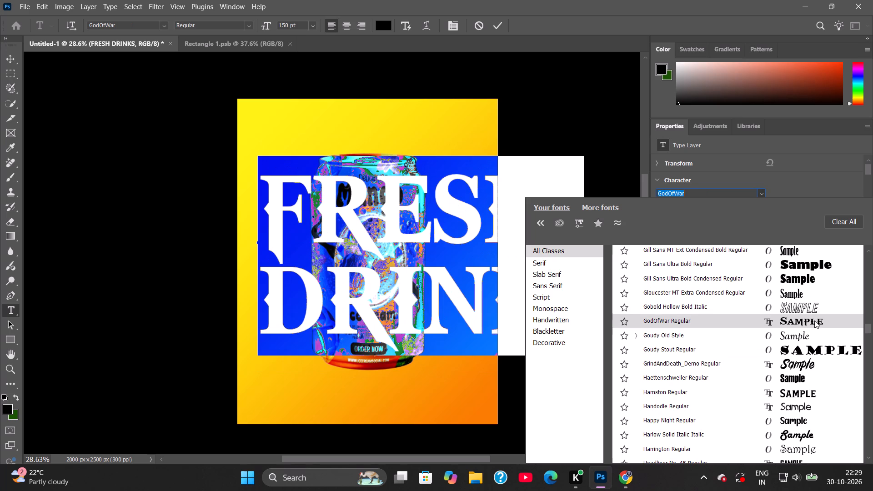
{"action": "scroll", "coordinate": [814, 321], "scroll_direction": "up", "scroll_amount": 6}
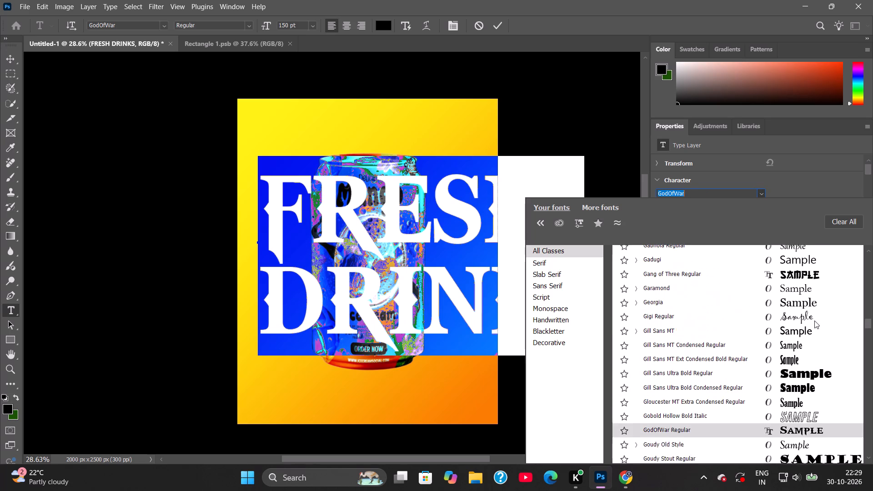
{"action": "scroll", "coordinate": [814, 321], "scroll_direction": "up", "scroll_amount": 8}
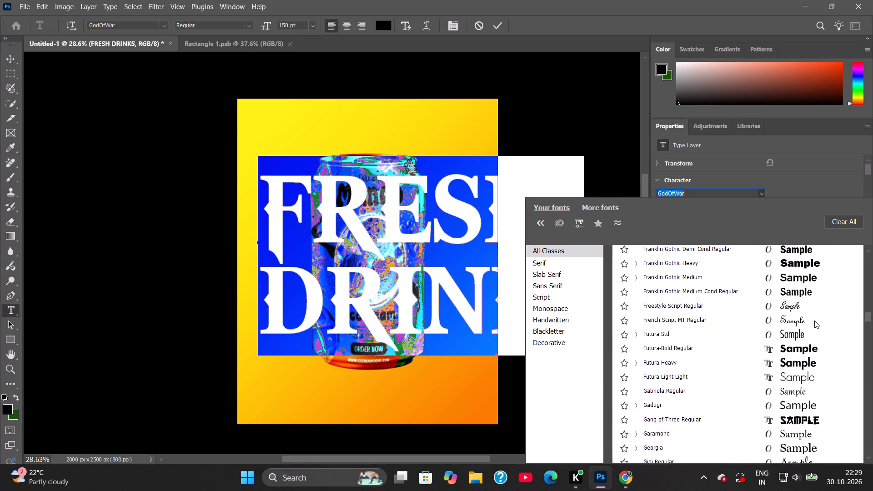
{"action": "scroll", "coordinate": [814, 321], "scroll_direction": "up", "scroll_amount": 5}
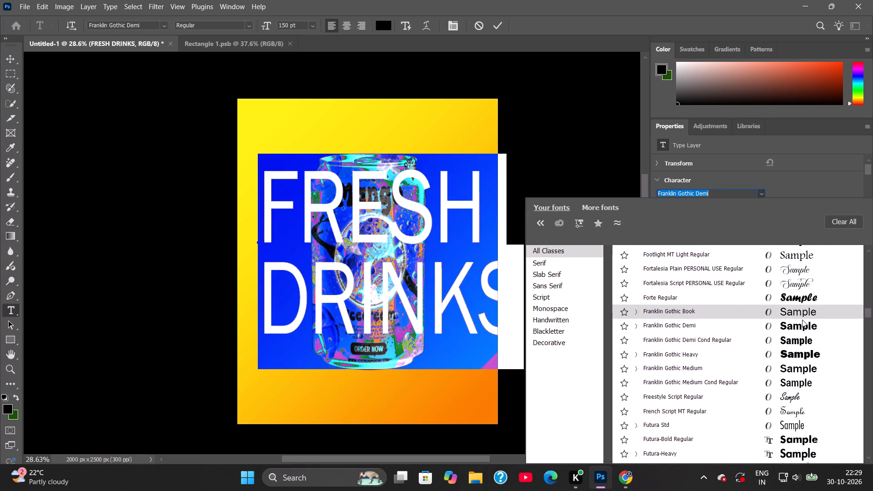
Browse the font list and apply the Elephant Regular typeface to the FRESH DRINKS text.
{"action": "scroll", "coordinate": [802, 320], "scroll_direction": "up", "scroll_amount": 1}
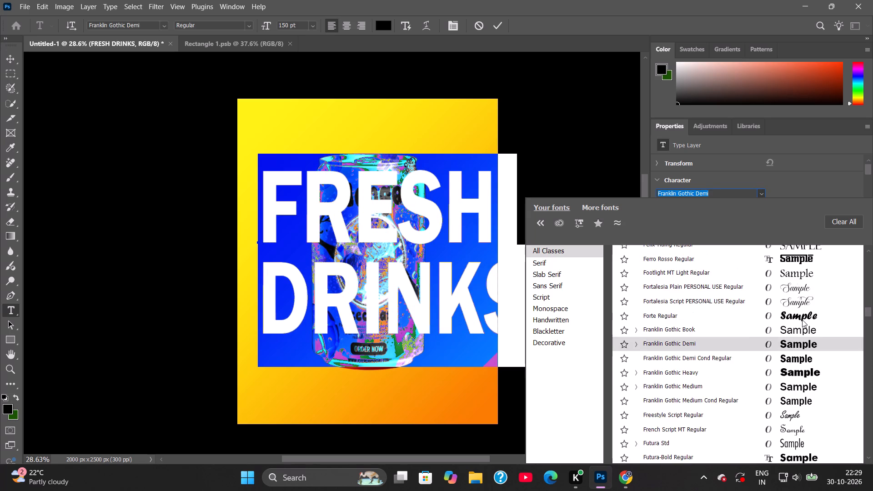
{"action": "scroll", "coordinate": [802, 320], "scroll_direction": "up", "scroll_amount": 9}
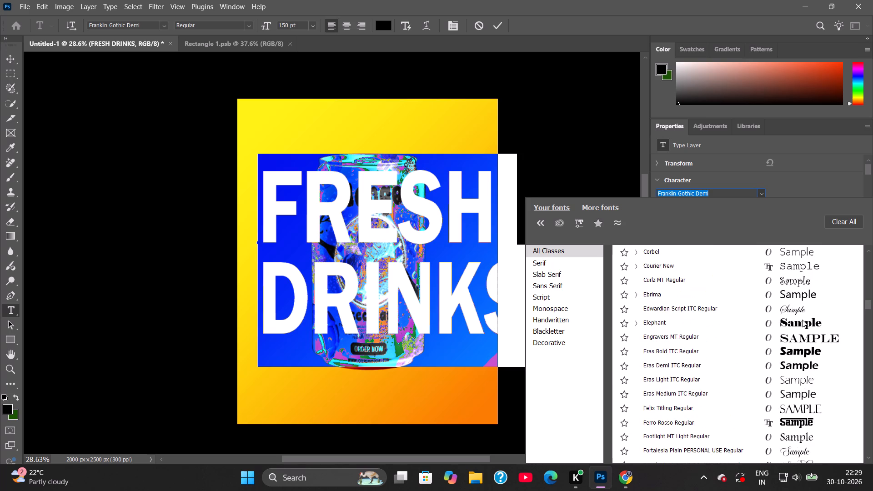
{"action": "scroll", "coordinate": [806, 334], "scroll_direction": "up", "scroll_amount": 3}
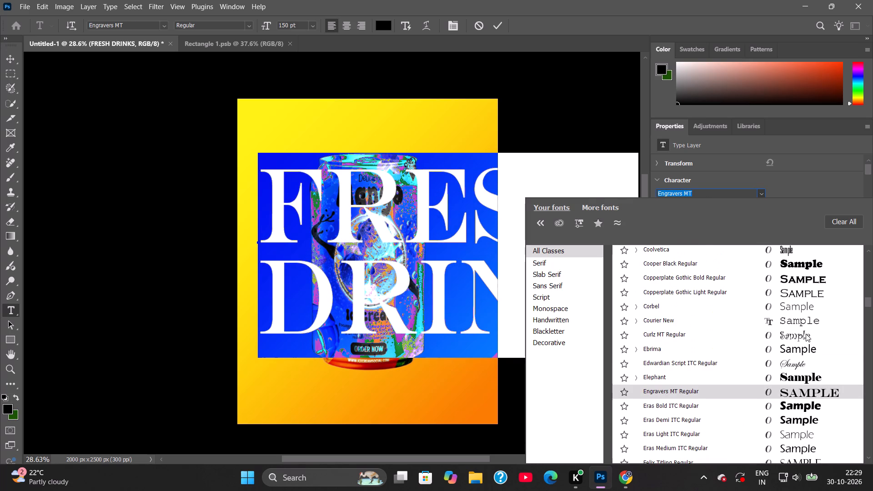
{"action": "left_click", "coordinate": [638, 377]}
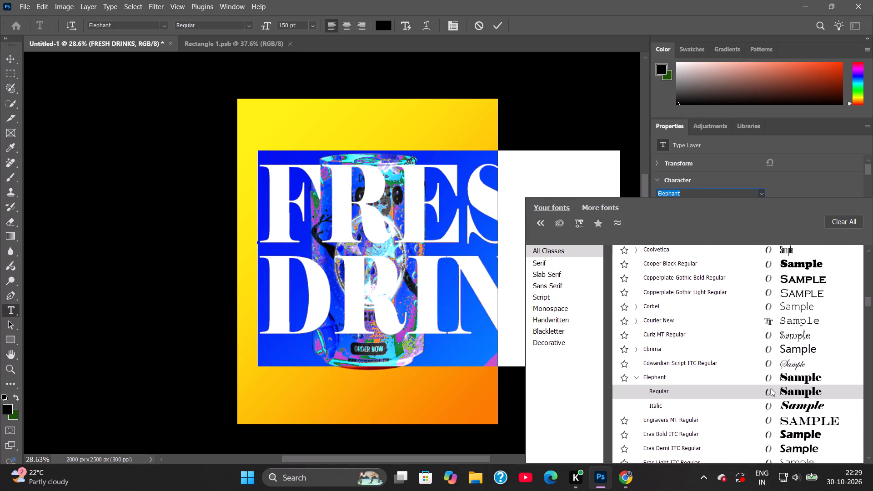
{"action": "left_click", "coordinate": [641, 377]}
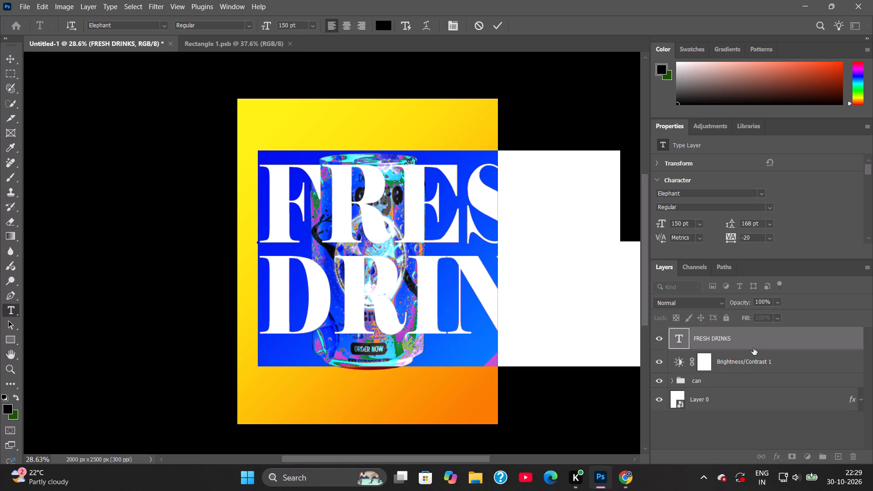
Browse the font list again, previewing typefaces, and set the FRESH DRINKS text to Code Bold Regular.
{"action": "left_click", "coordinate": [763, 192]}
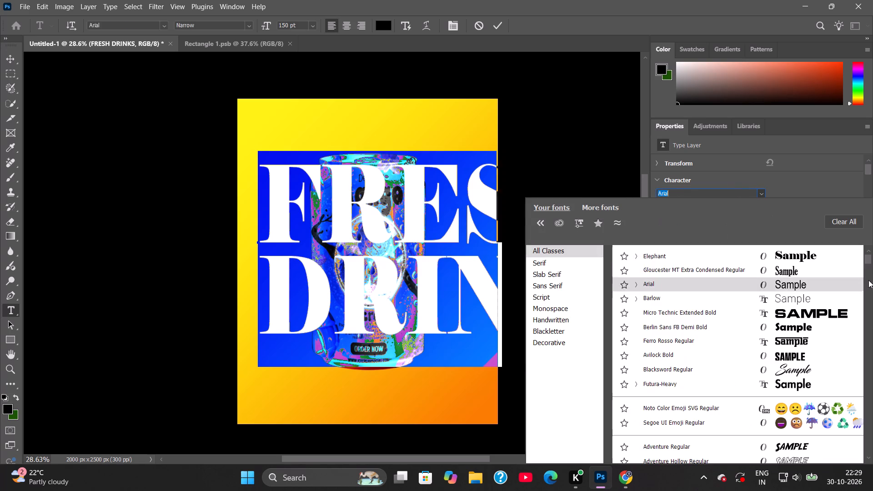
{"action": "left_click_drag", "start_coordinate": [865, 261], "coordinate": [872, 341]}
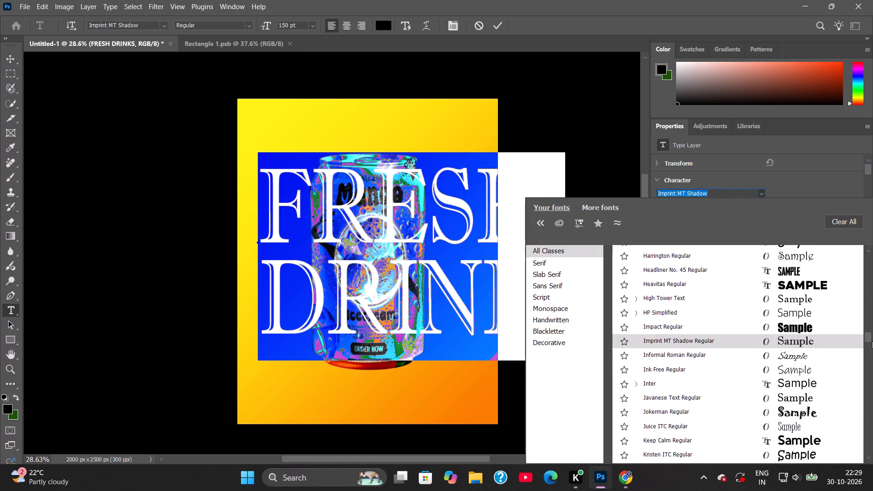
{"action": "left_click_drag", "start_coordinate": [872, 341], "coordinate": [872, 338]}
{"action": "scroll", "coordinate": [812, 338], "scroll_direction": "up", "scroll_amount": 16}
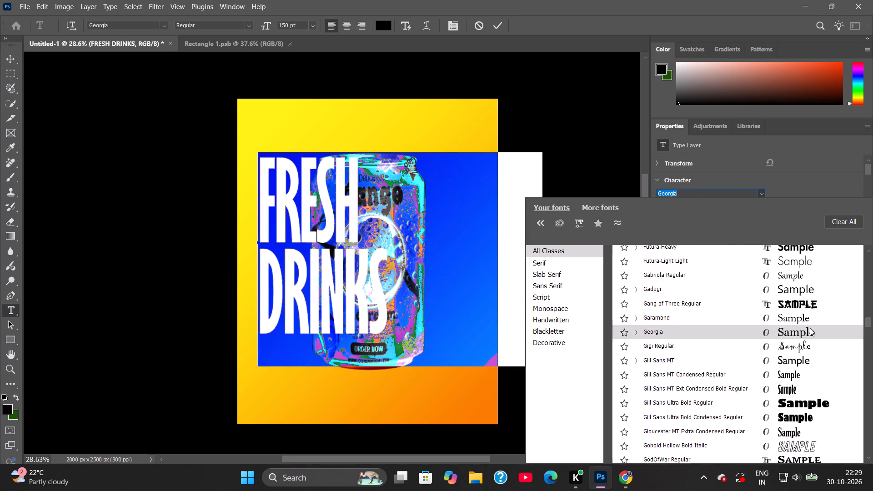
{"action": "scroll", "coordinate": [810, 328], "scroll_direction": "up", "scroll_amount": 16}
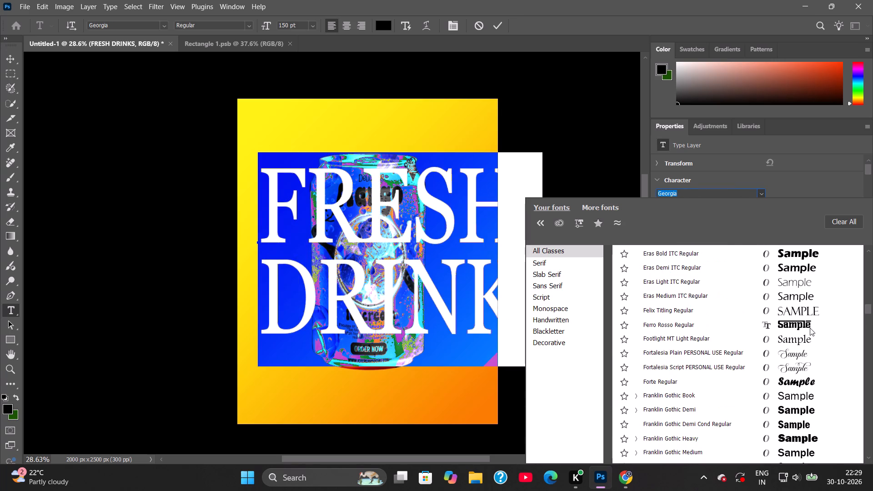
{"action": "scroll", "coordinate": [810, 328], "scroll_direction": "up", "scroll_amount": 6}
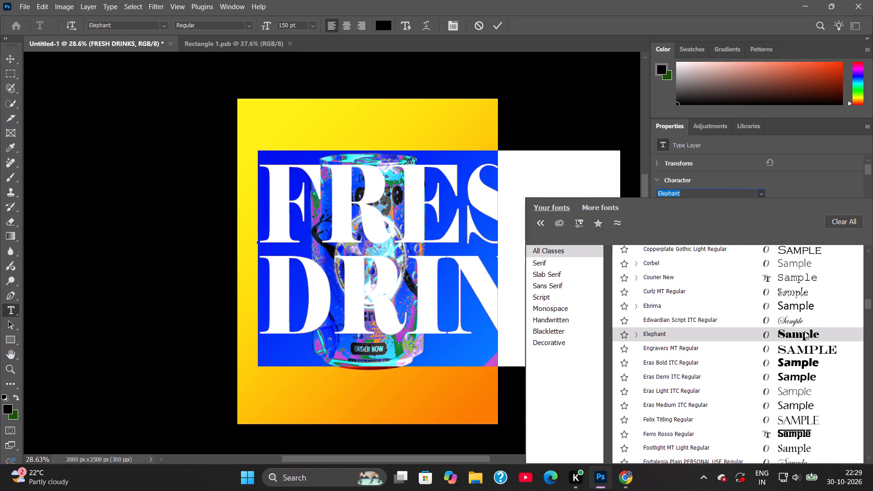
{"action": "scroll", "coordinate": [814, 307], "scroll_direction": "up", "scroll_amount": 4}
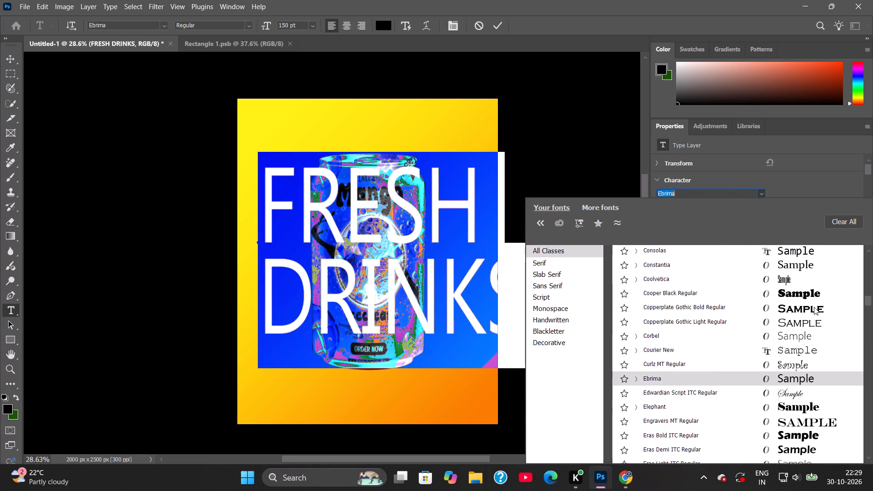
{"action": "scroll", "coordinate": [814, 307], "scroll_direction": "up", "scroll_amount": 5}
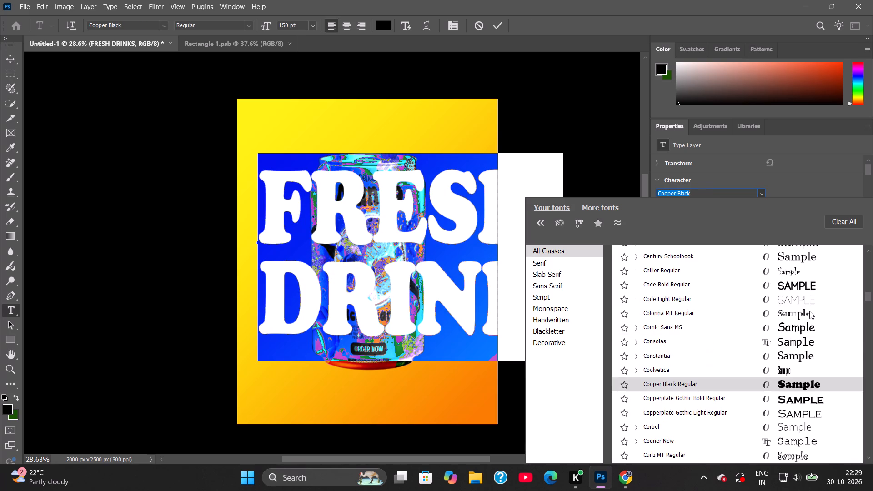
{"action": "scroll", "coordinate": [809, 311], "scroll_direction": "up", "scroll_amount": 3}
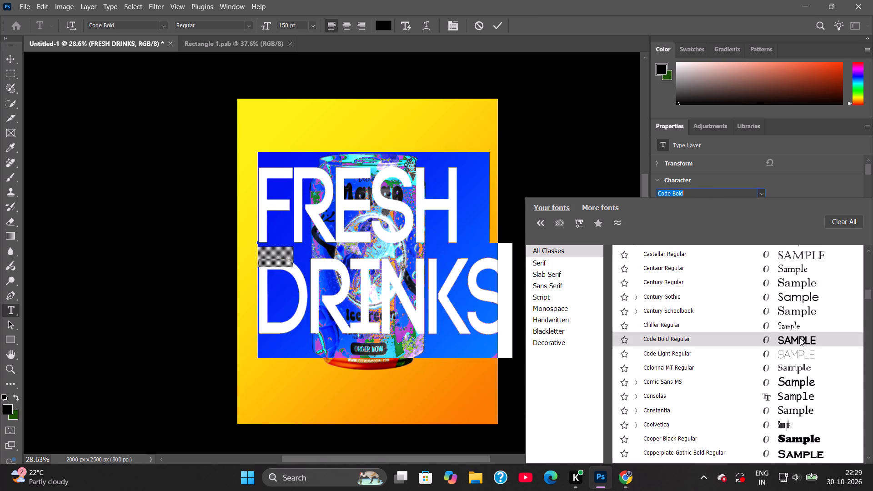
{"action": "scroll", "coordinate": [800, 338], "scroll_direction": "up", "scroll_amount": 3}
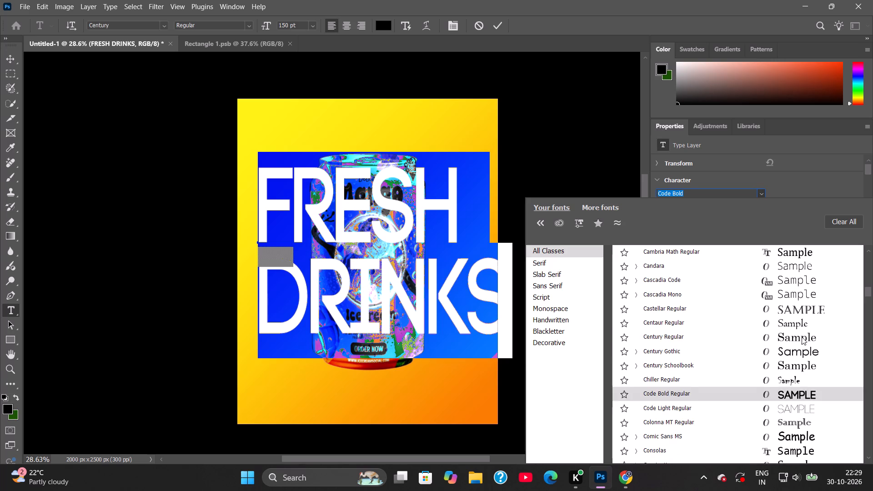
{"action": "left_click", "coordinate": [810, 388]}
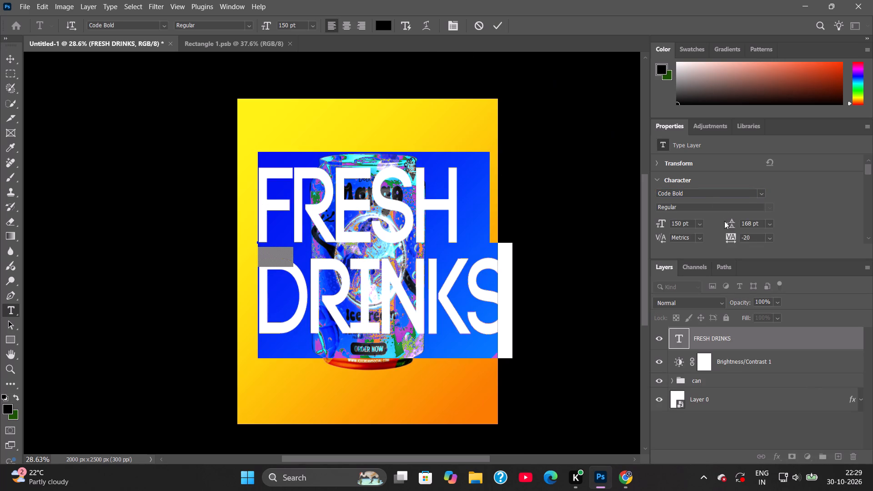
Tighten the tracking of the FRESH DRINKS text to -40 and commit the text edit.
{"action": "left_click", "coordinate": [733, 236]}
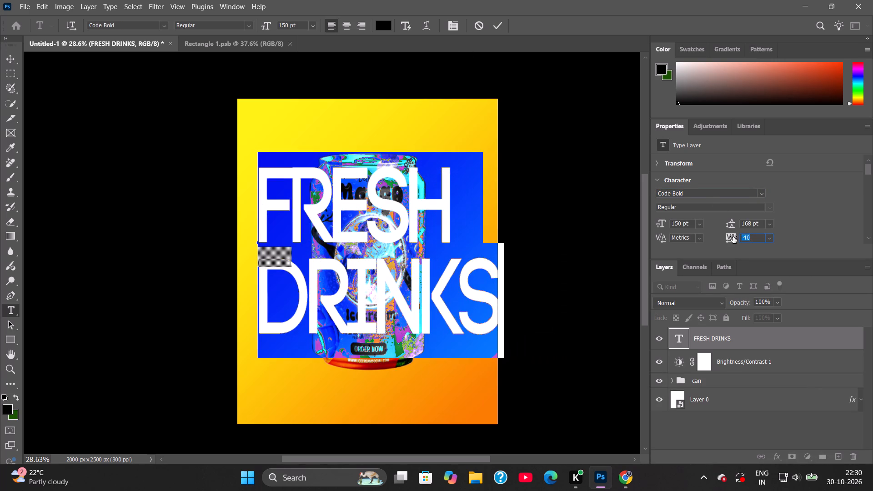
{"action": "left_click", "coordinate": [492, 26]}
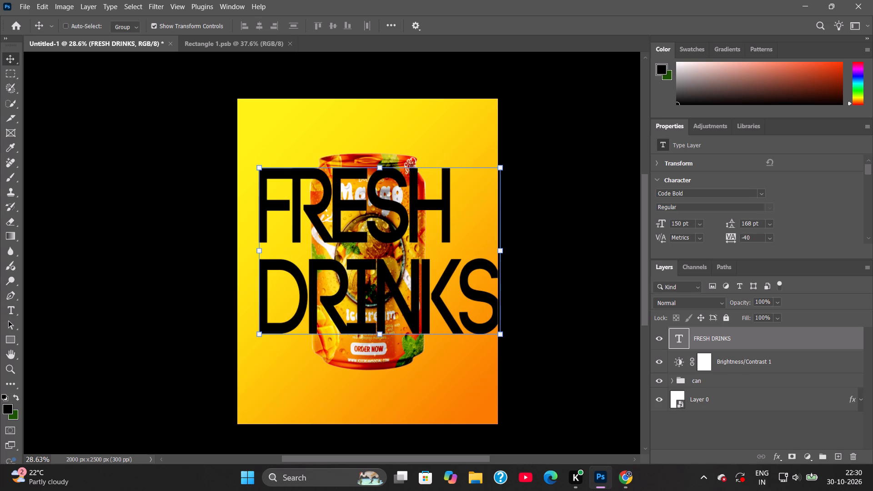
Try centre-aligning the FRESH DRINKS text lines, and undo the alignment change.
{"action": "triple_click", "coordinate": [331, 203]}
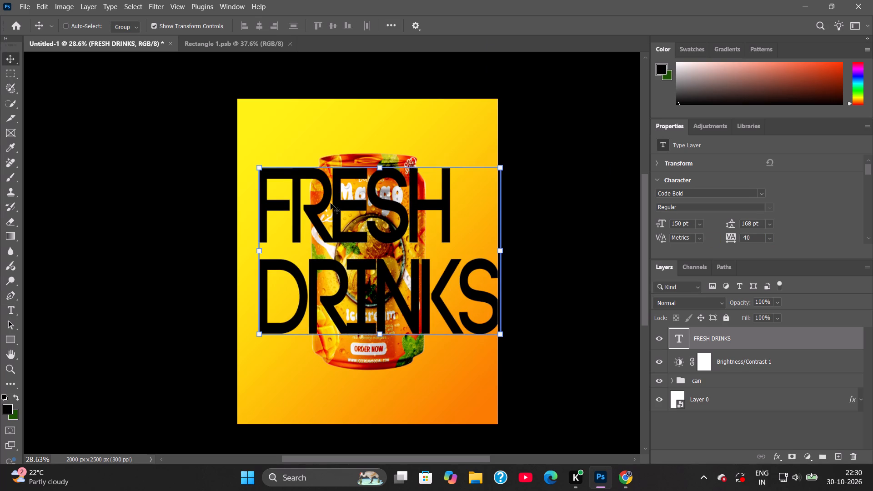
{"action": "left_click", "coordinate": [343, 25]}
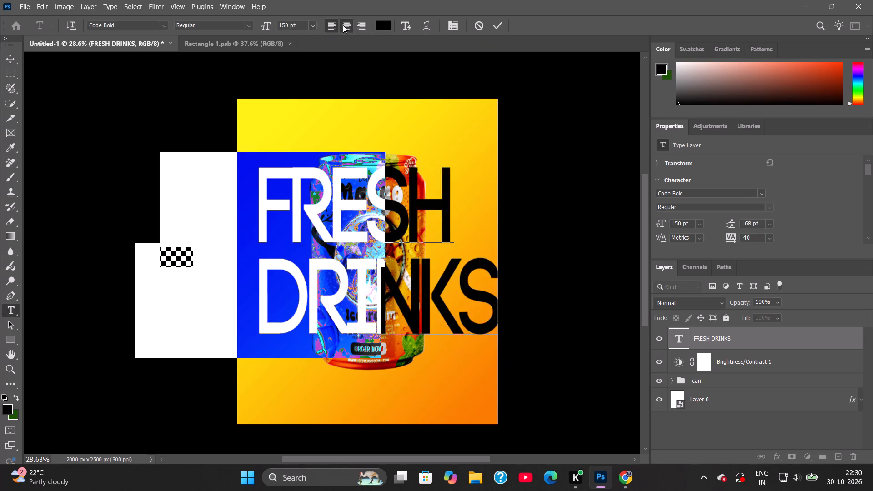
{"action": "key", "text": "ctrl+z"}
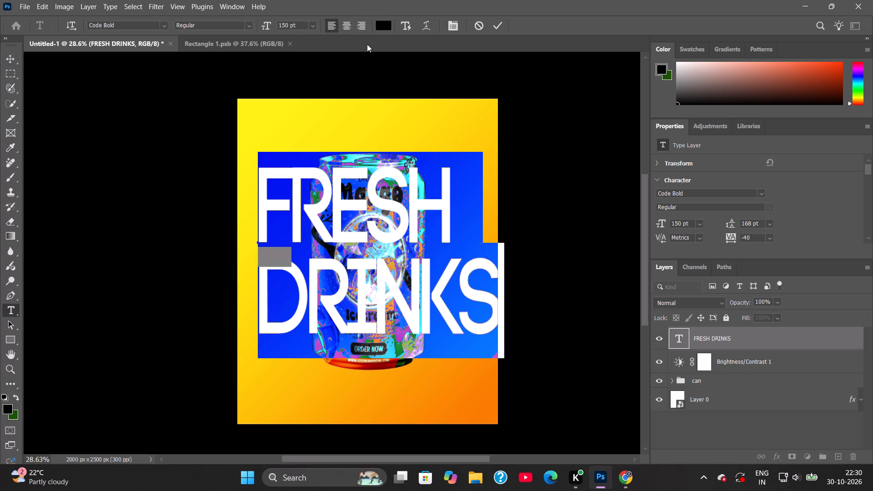
Select the FRESH DRINKS layer together with Layer 0 and align their horizontal and vertical centres.
{"action": "left_click", "coordinate": [723, 401], "text": "ctrl"}
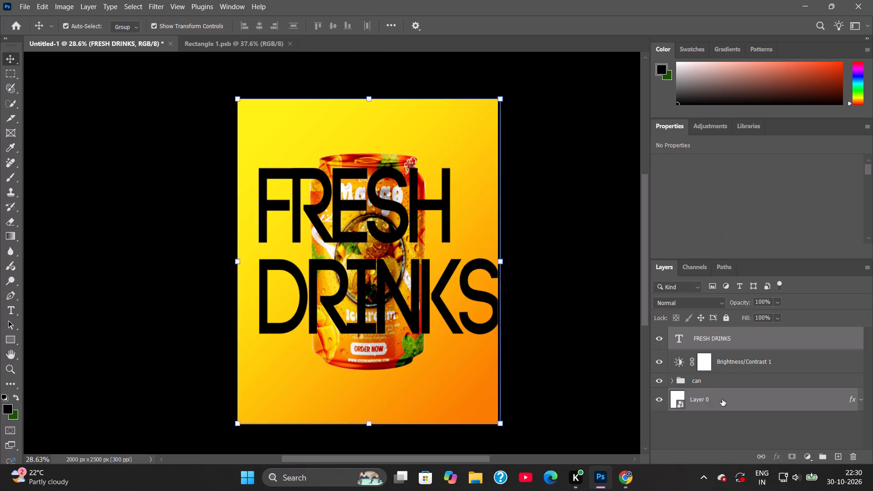
{"action": "left_click", "coordinate": [264, 24]}
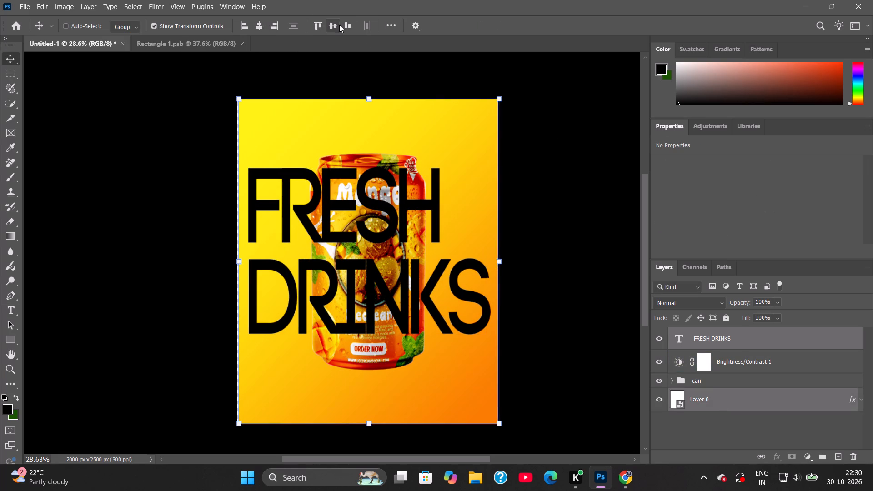
{"action": "left_click", "coordinate": [337, 25]}
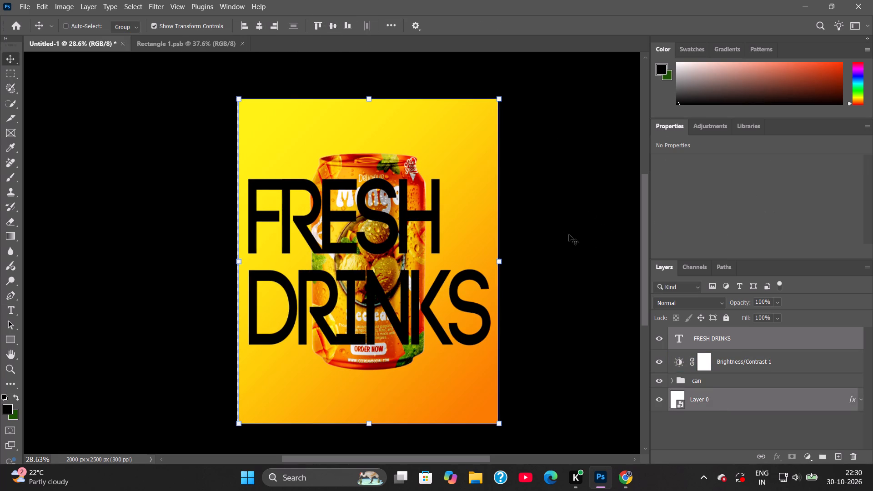
Insert a space before FRESH to shift the word over the middle of DRINKS, and commit the text edit.
{"action": "triple_click", "coordinate": [351, 235]}
{"action": "triple_click", "coordinate": [341, 234]}
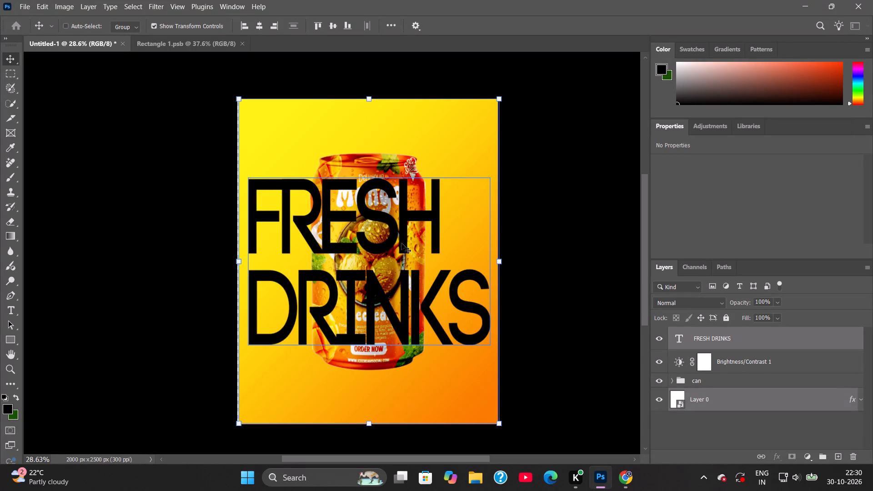
{"action": "left_click", "coordinate": [714, 338]}
{"action": "double_click", "coordinate": [373, 234]}
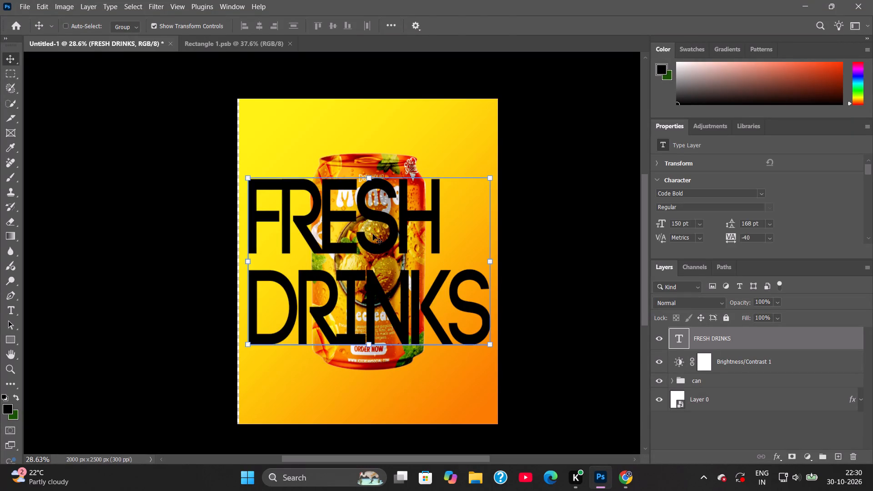
{"action": "left_click", "coordinate": [359, 233]}
{"action": "left_click", "coordinate": [253, 225]}
{"action": "key", "text": "space"}
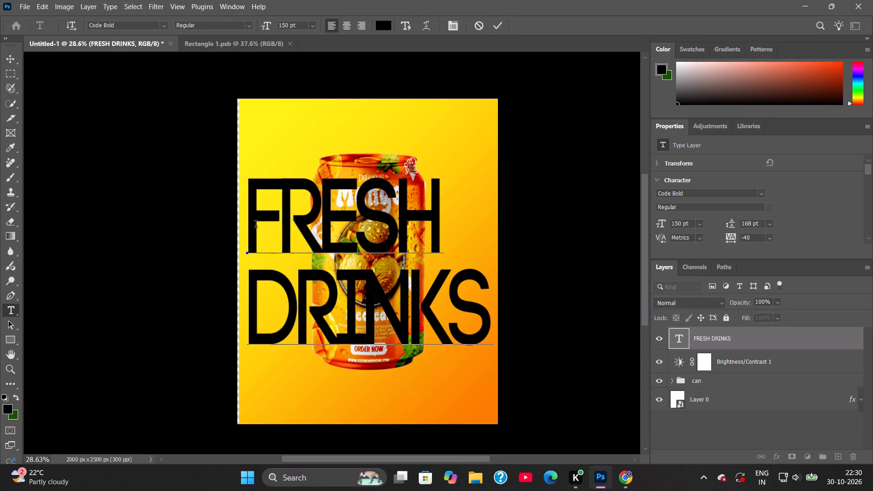
{"action": "left_click", "coordinate": [497, 29]}
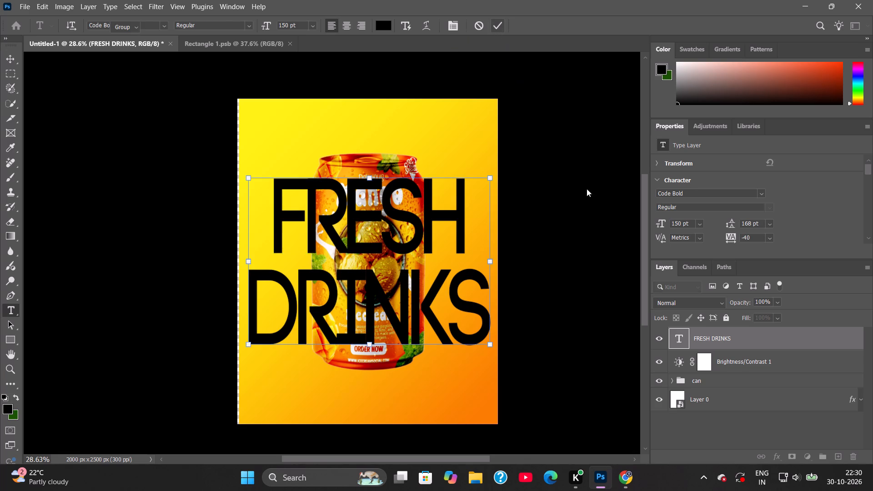
Scale the FRESH DRINKS text down to about 87% and reposition it over the middle of the can.
{"action": "left_click", "coordinate": [711, 422]}
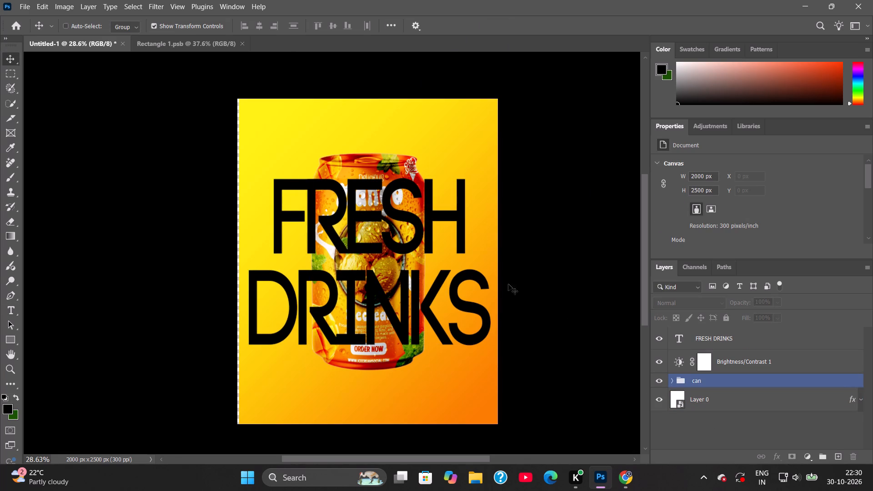
{"action": "left_click", "coordinate": [721, 344]}
{"action": "left_click", "coordinate": [492, 346]}
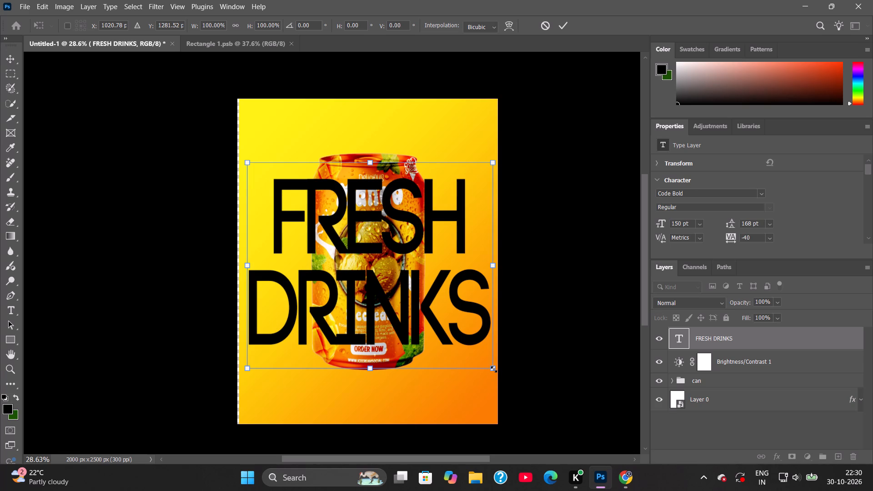
{"action": "left_click_drag", "start_coordinate": [494, 369], "coordinate": [453, 339], "text": "shift"}
{"action": "left_click_drag", "start_coordinate": [374, 285], "coordinate": [383, 286]}
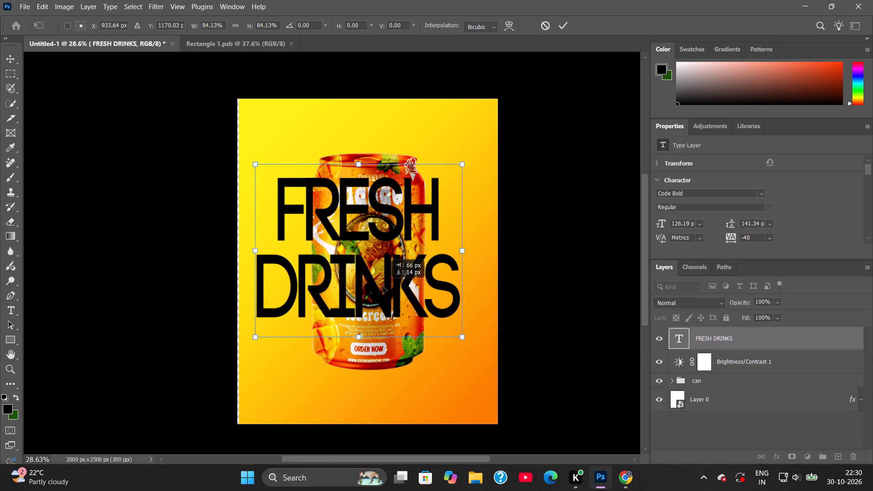
{"action": "left_click_drag", "start_coordinate": [383, 286], "coordinate": [396, 291]}
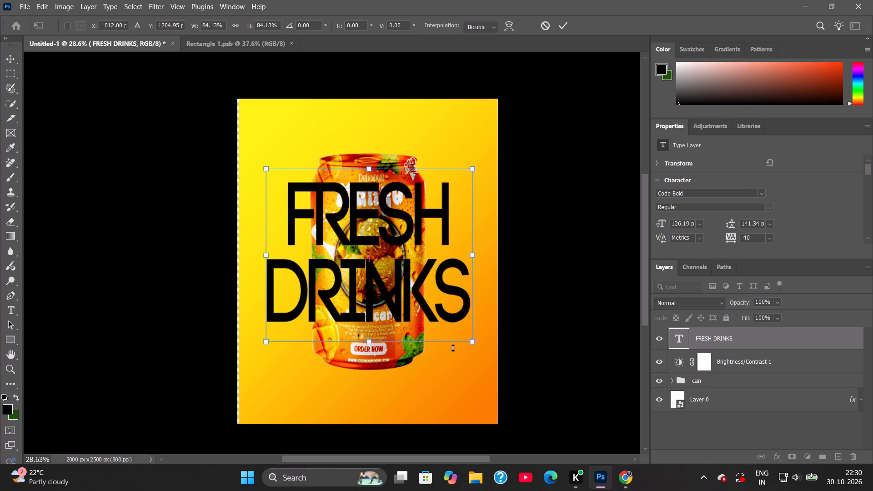
{"action": "left_click_drag", "start_coordinate": [473, 341], "coordinate": [477, 350], "text": "shift"}
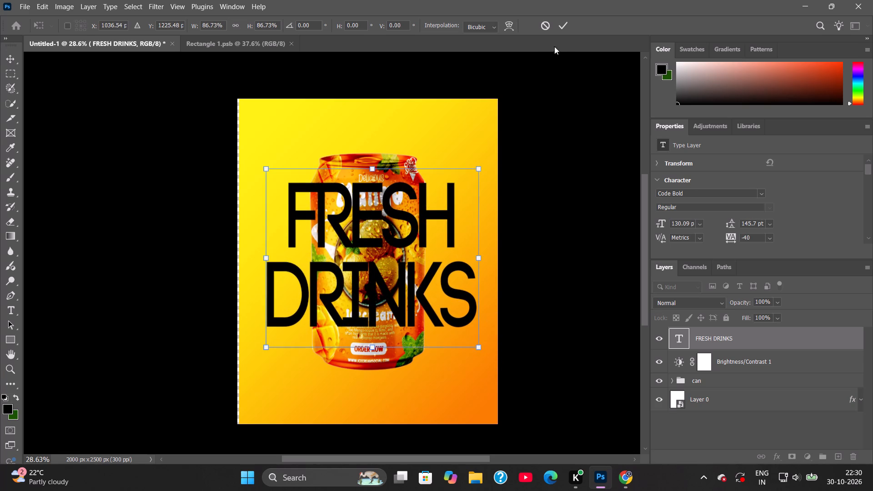
{"action": "left_click", "coordinate": [561, 25]}
Recolour the FRESH DRINKS text from black to a mango orange-yellow, hex f0ae2d.
{"action": "double_click", "coordinate": [392, 235]}
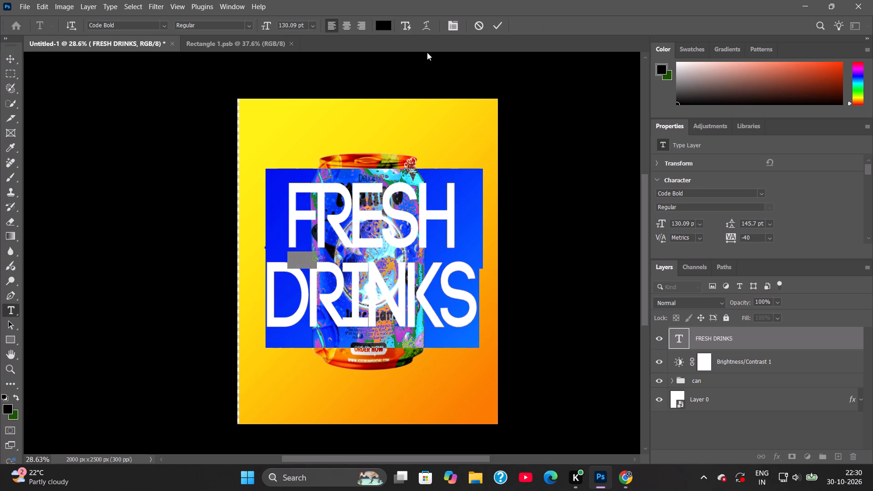
{"action": "left_click", "coordinate": [379, 27]}
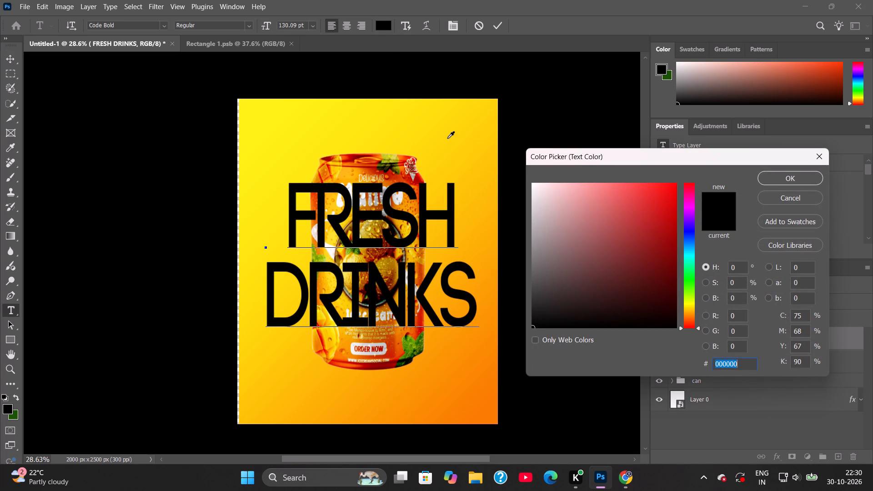
{"action": "left_click", "coordinate": [447, 138]}
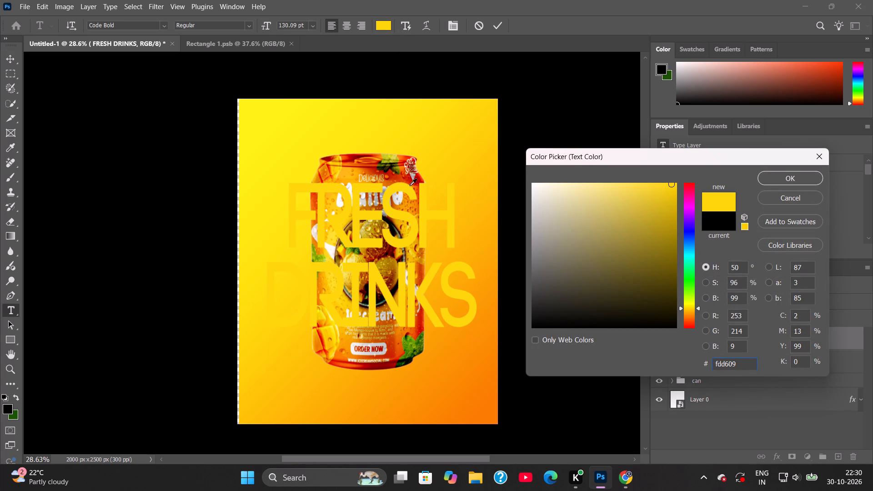
{"action": "left_click", "coordinate": [403, 173]}
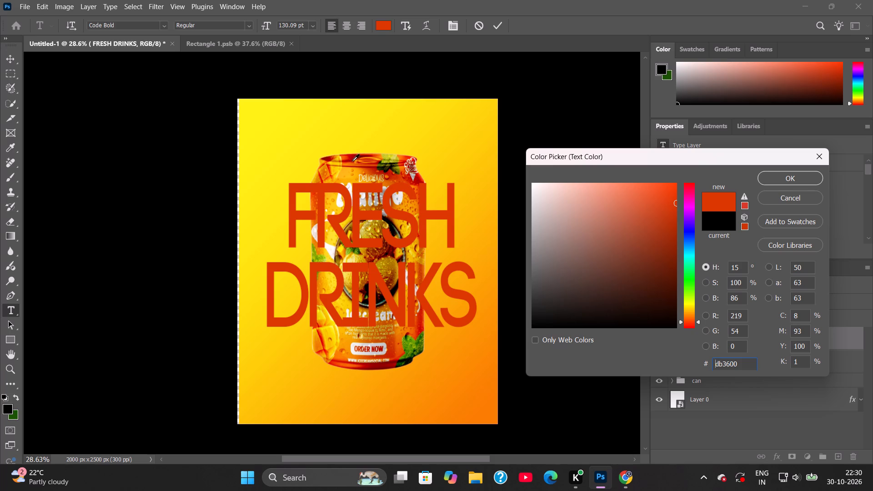
{"action": "left_click", "coordinate": [347, 172]}
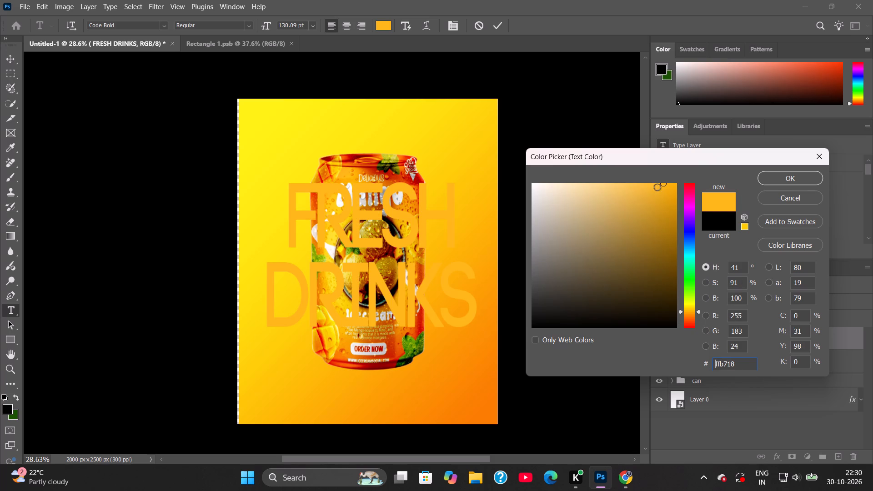
{"action": "left_click", "coordinate": [665, 195]}
{"action": "left_click", "coordinate": [663, 206]}
{"action": "left_click", "coordinate": [650, 191]}
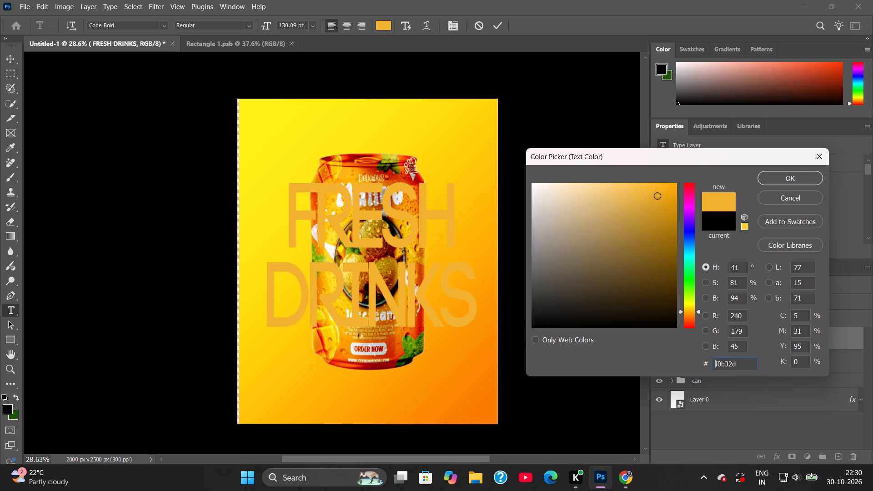
{"action": "left_click_drag", "start_coordinate": [695, 313], "coordinate": [695, 304]}
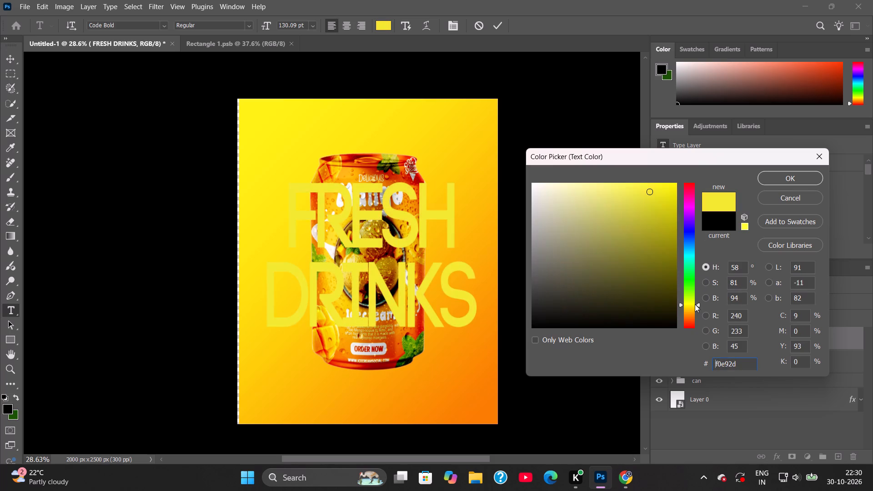
{"action": "left_click_drag", "start_coordinate": [695, 304], "coordinate": [695, 300]}
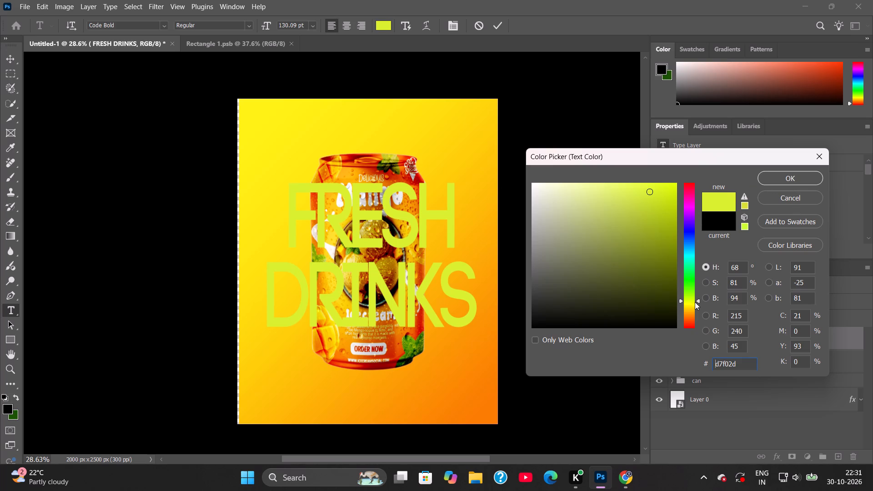
{"action": "left_click_drag", "start_coordinate": [695, 305], "coordinate": [695, 308]}
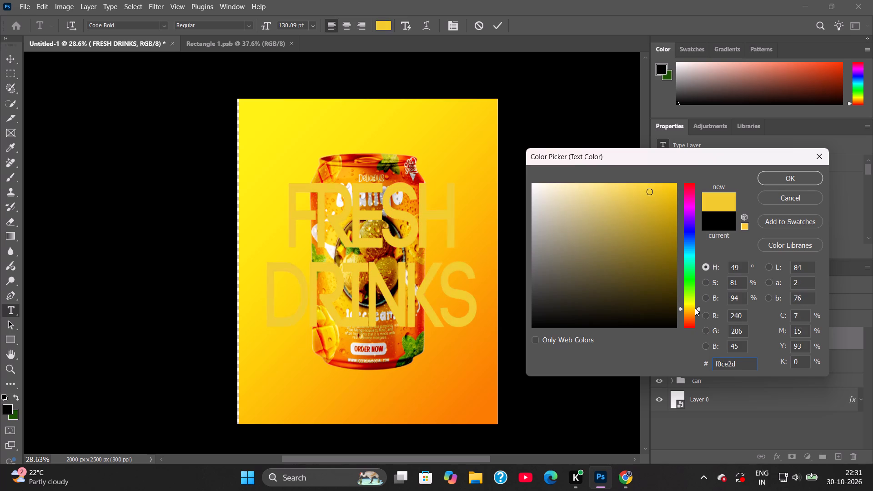
{"action": "left_click_drag", "start_coordinate": [695, 308], "coordinate": [695, 305]}
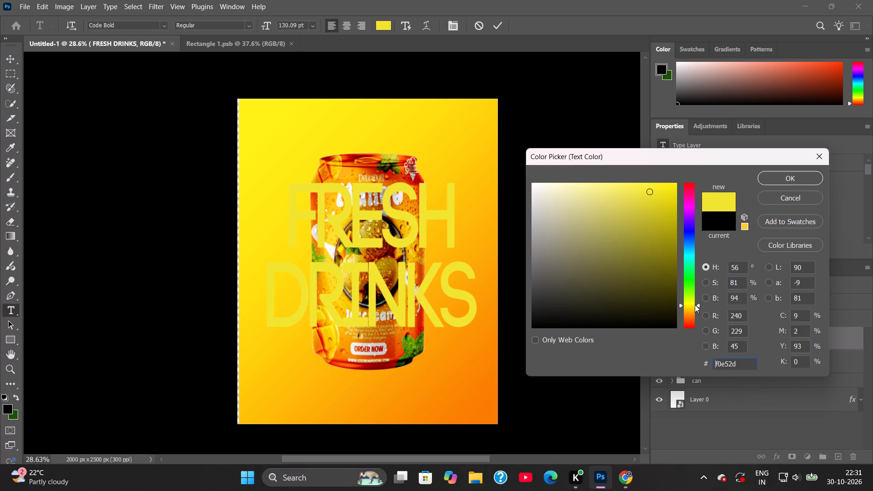
{"action": "left_click_drag", "start_coordinate": [695, 305], "coordinate": [697, 312]}
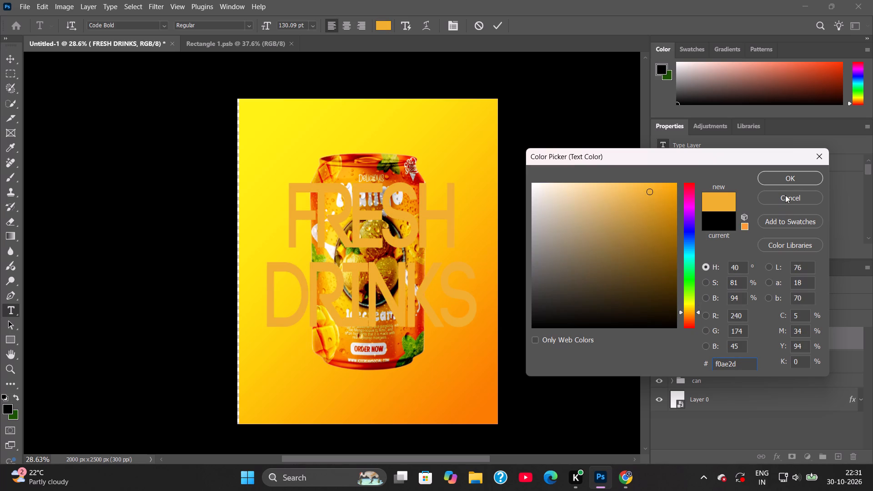
{"action": "left_click", "coordinate": [786, 178]}
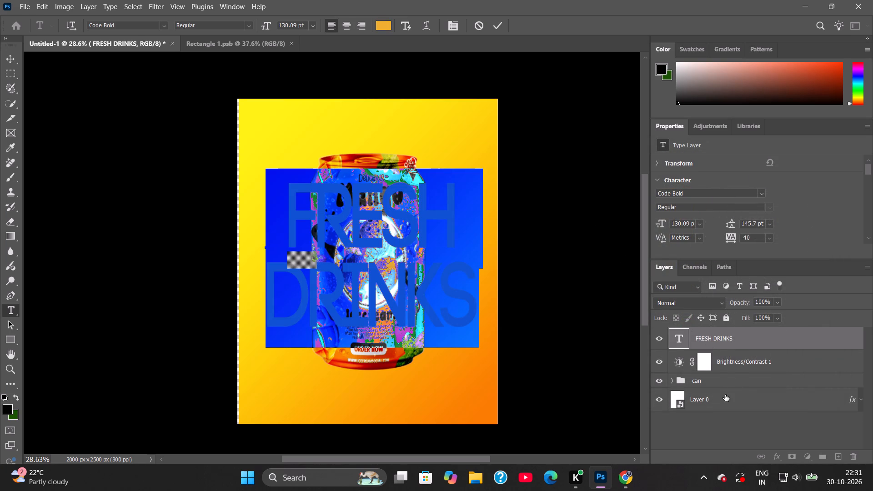
Shift the Layer 0 background slightly so it covers the empty strip along the canvas's left edge, and deselect it.
{"action": "left_click", "coordinate": [725, 395]}
{"action": "left_click_drag", "start_coordinate": [238, 261], "coordinate": [237, 261]}
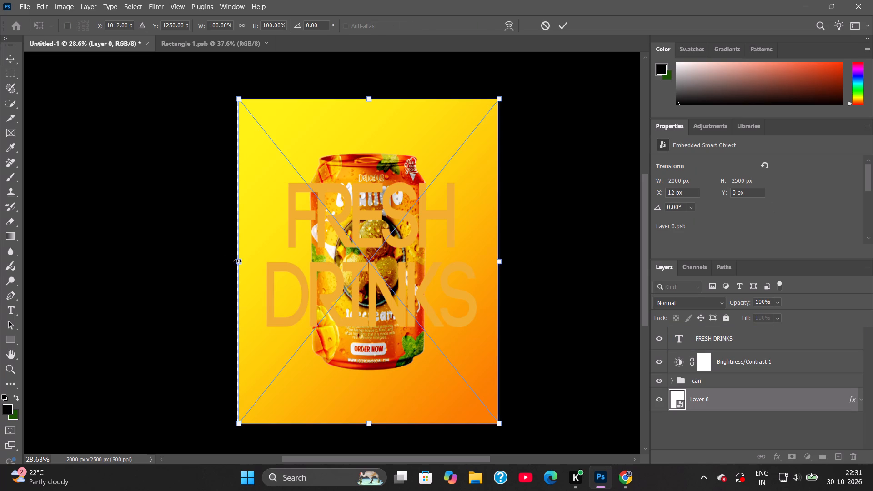
{"action": "left_click_drag", "start_coordinate": [237, 261], "coordinate": [233, 262]}
{"action": "left_click", "coordinate": [561, 24]}
{"action": "left_click", "coordinate": [718, 423]}
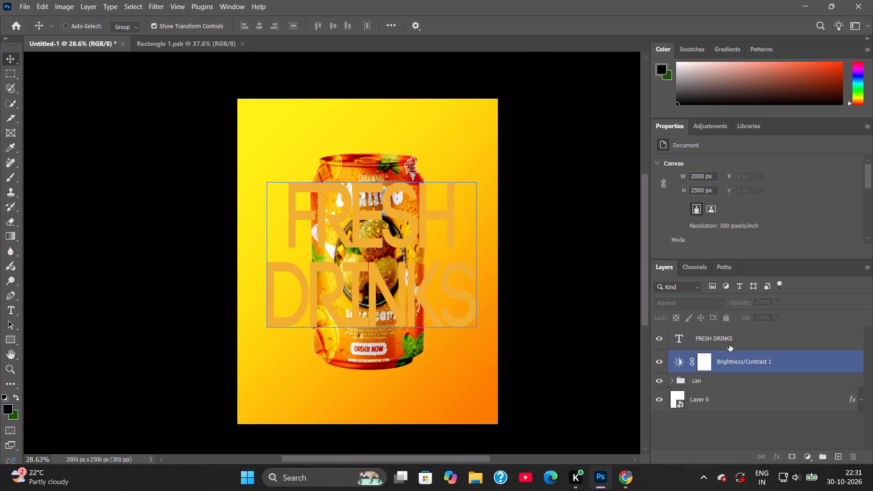
In Layer 0's Gradient Overlay, set the end colour stop to a red sampled from the can's rim, hex dd1d00.
{"action": "left_click", "coordinate": [862, 399]}
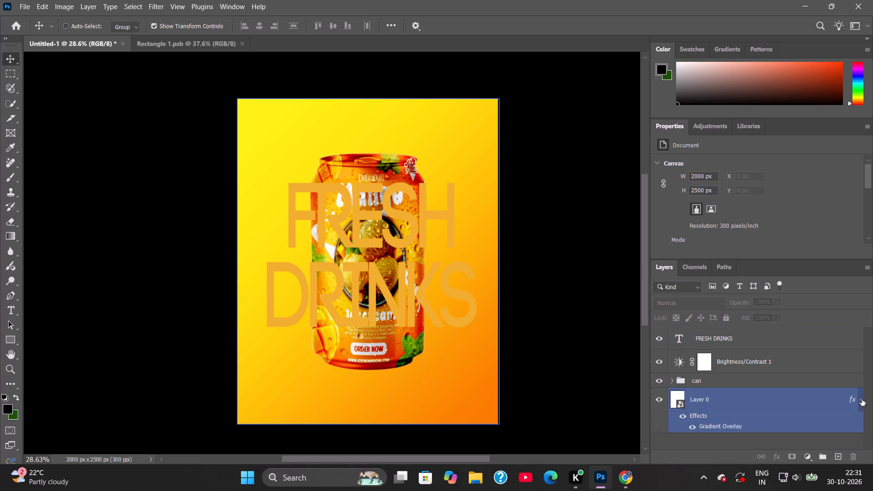
{"action": "double_click", "coordinate": [733, 425]}
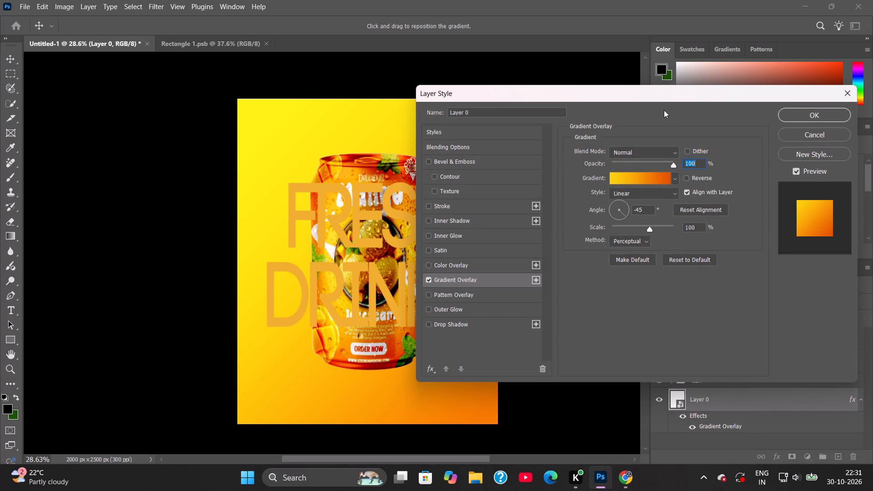
{"action": "left_click", "coordinate": [641, 179]}
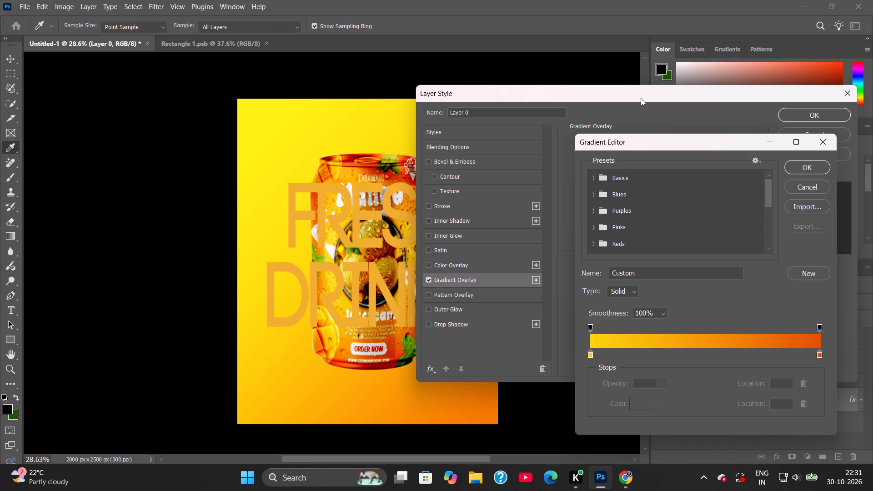
{"action": "left_click", "coordinate": [814, 170]}
{"action": "left_click_drag", "start_coordinate": [586, 98], "coordinate": [689, 89]}
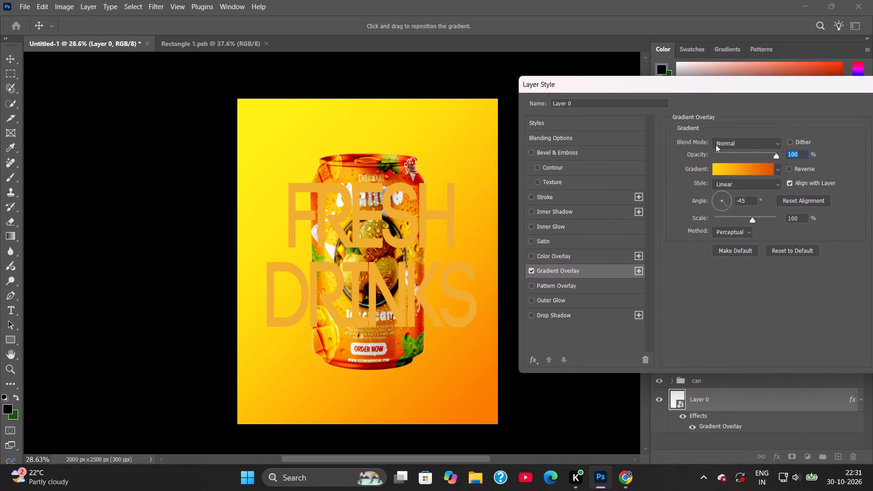
{"action": "left_click", "coordinate": [727, 170]}
{"action": "left_click", "coordinate": [818, 356]}
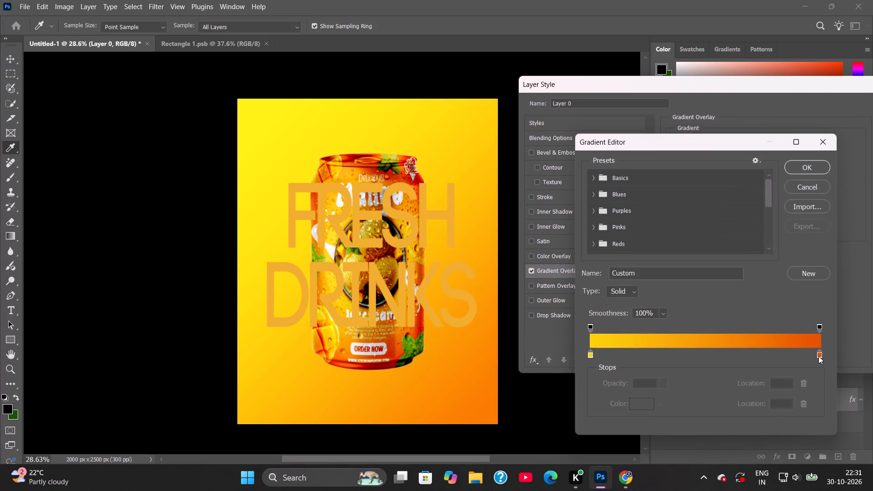
{"action": "left_click", "coordinate": [646, 406]}
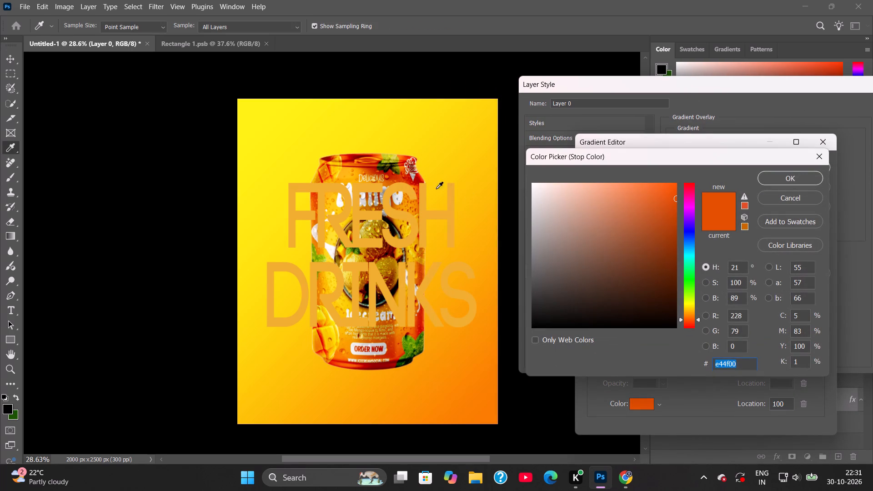
{"action": "left_click", "coordinate": [342, 173]}
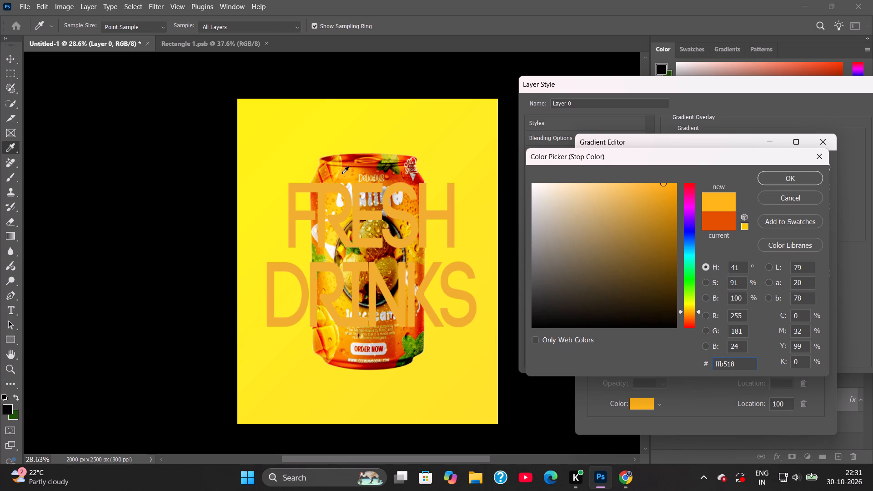
{"action": "left_click", "coordinate": [346, 158]}
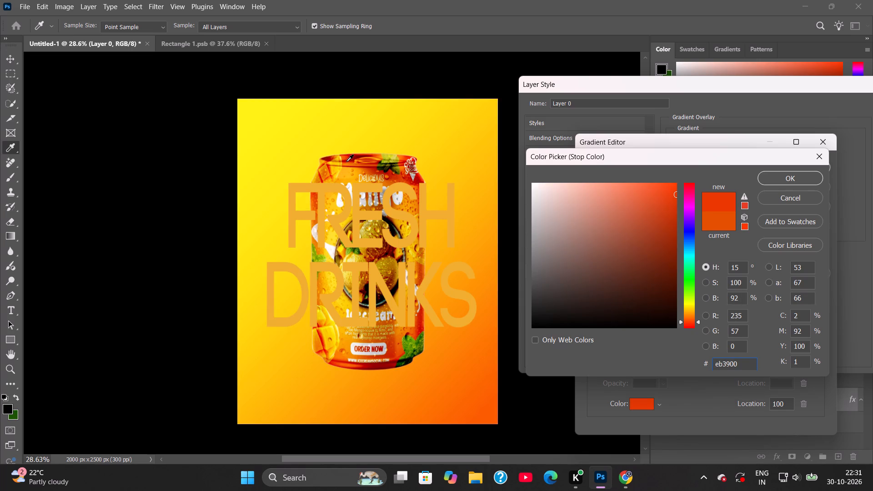
{"action": "left_click", "coordinate": [330, 172]}
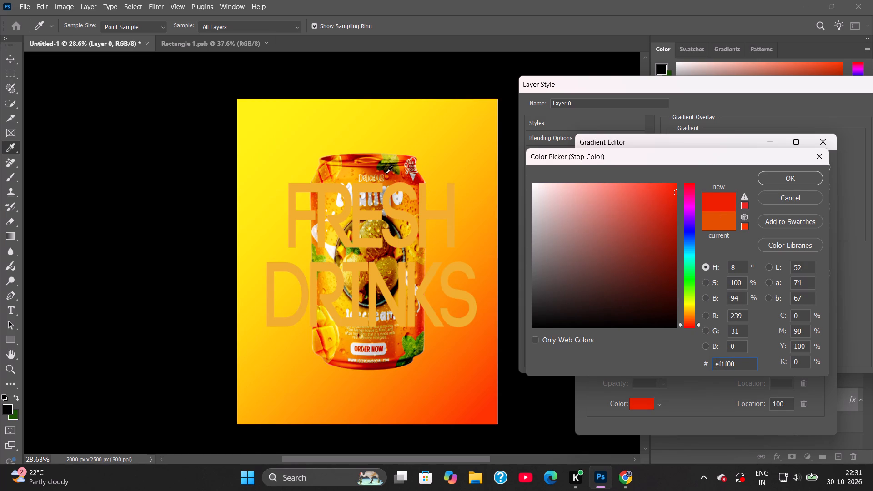
{"action": "left_click", "coordinate": [345, 173]}
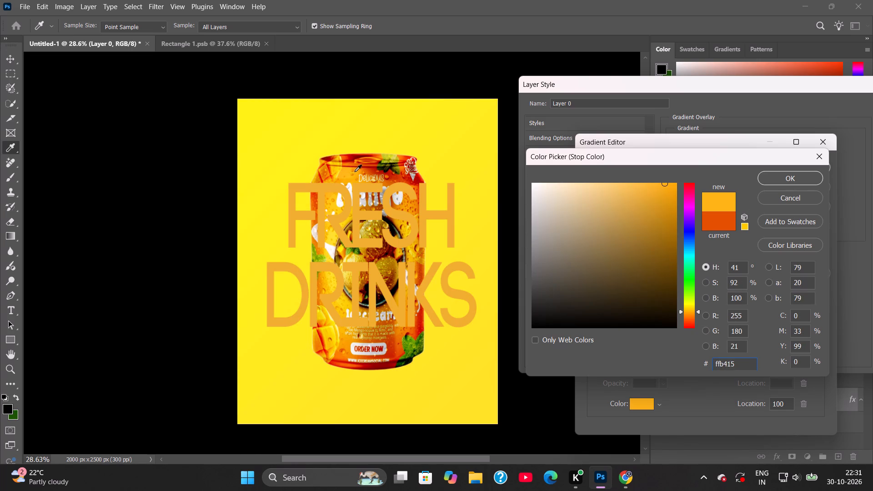
{"action": "left_click", "coordinate": [347, 159]}
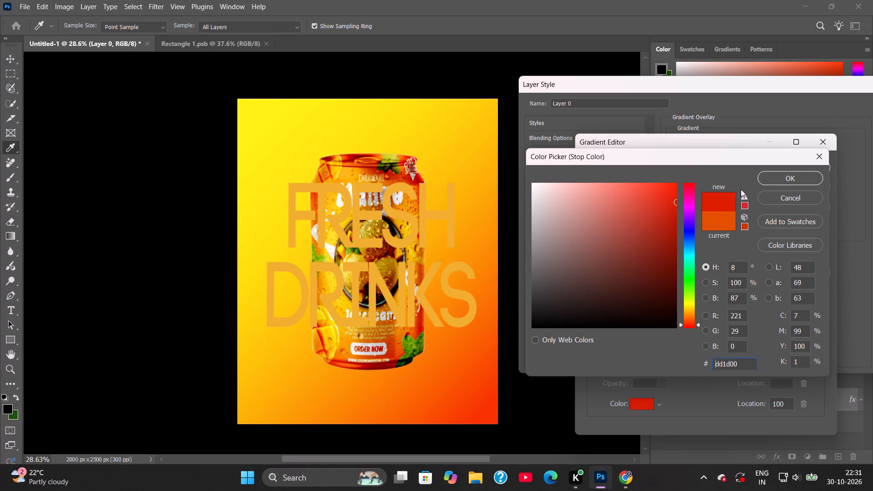
{"action": "left_click", "coordinate": [779, 179]}
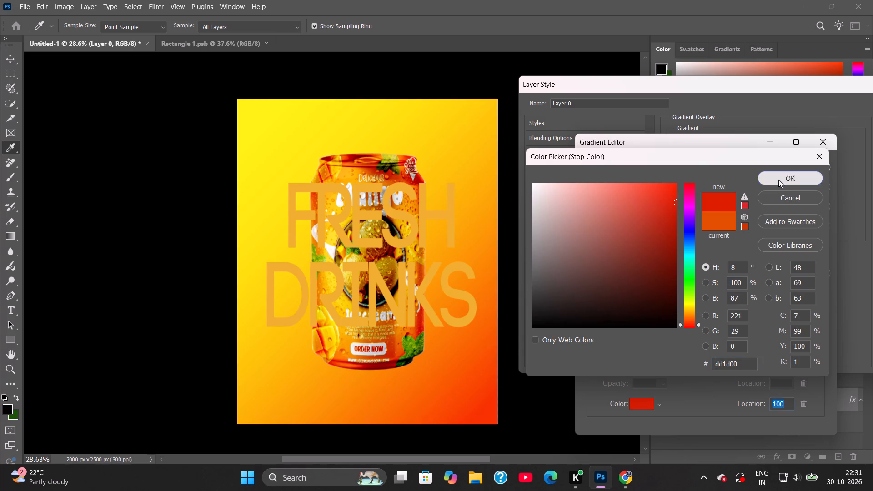
Set the gradient's start colour stop to the FRESH DRINKS lettering colour, hex f0ae2d.
{"action": "left_click", "coordinate": [590, 353]}
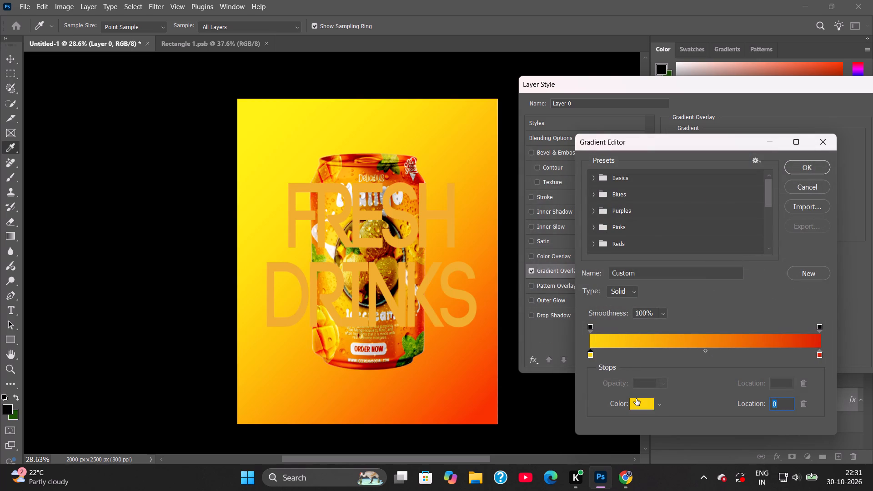
{"action": "left_click", "coordinate": [636, 399]}
{"action": "left_click", "coordinate": [368, 191]}
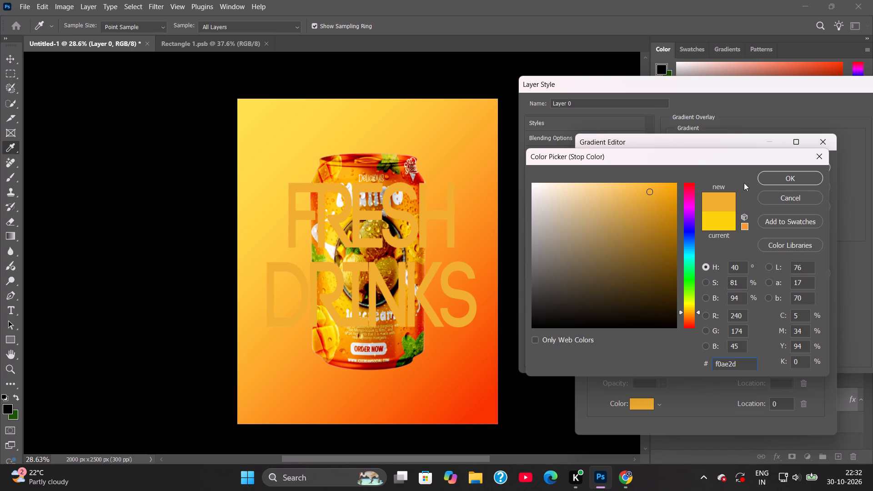
{"action": "left_click", "coordinate": [784, 181]}
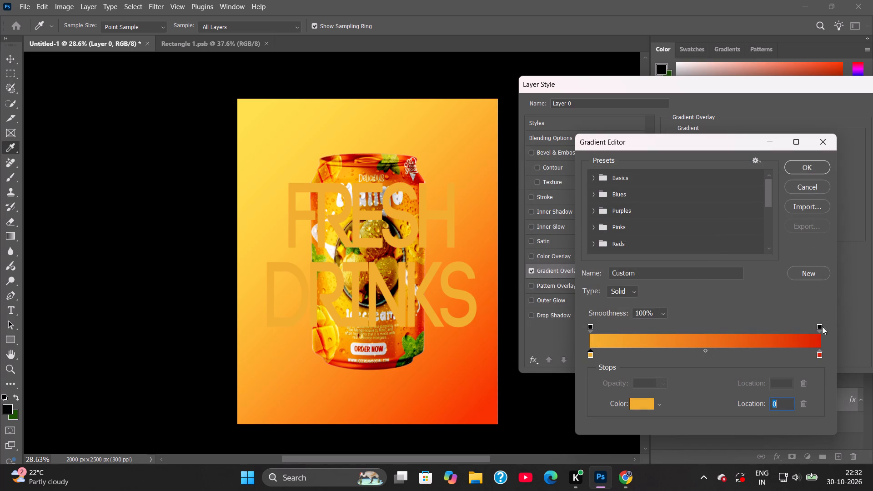
Soften the gradient's end colour stop to a less saturated red, hex da412a.
{"action": "left_click", "coordinate": [821, 355]}
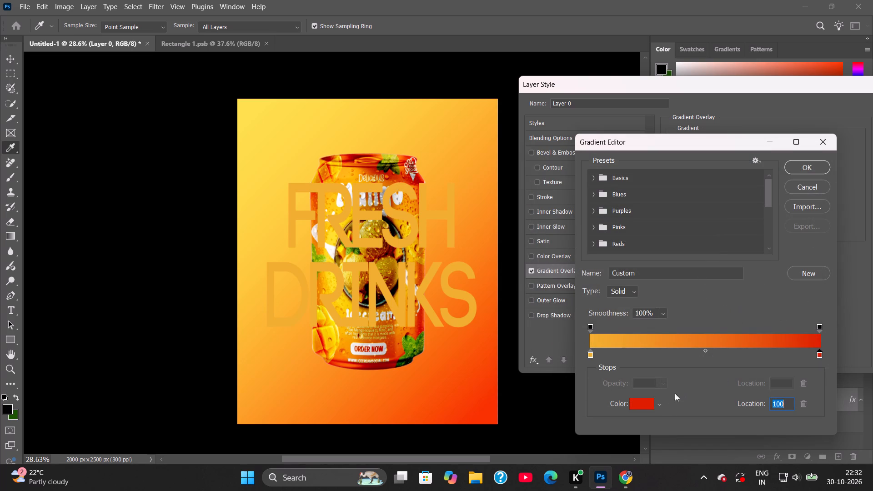
{"action": "left_click", "coordinate": [651, 404]}
{"action": "left_click", "coordinate": [660, 202]}
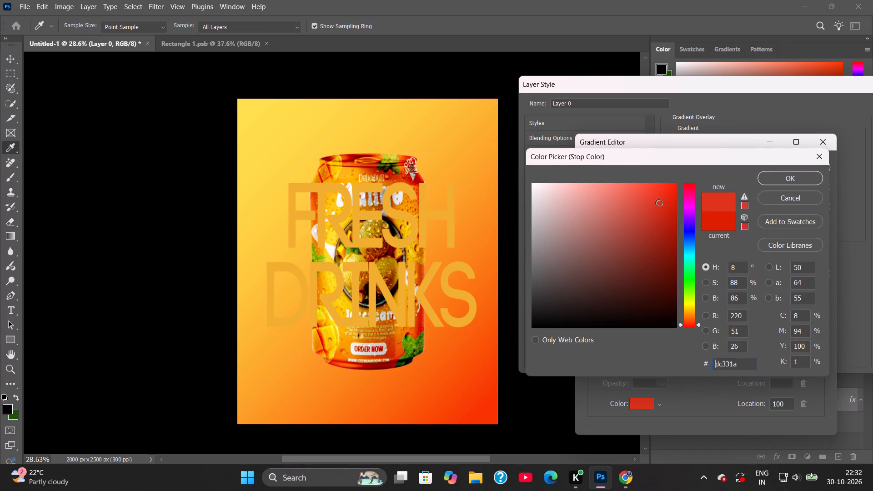
{"action": "left_click", "coordinate": [651, 202]}
{"action": "left_click", "coordinate": [644, 201]}
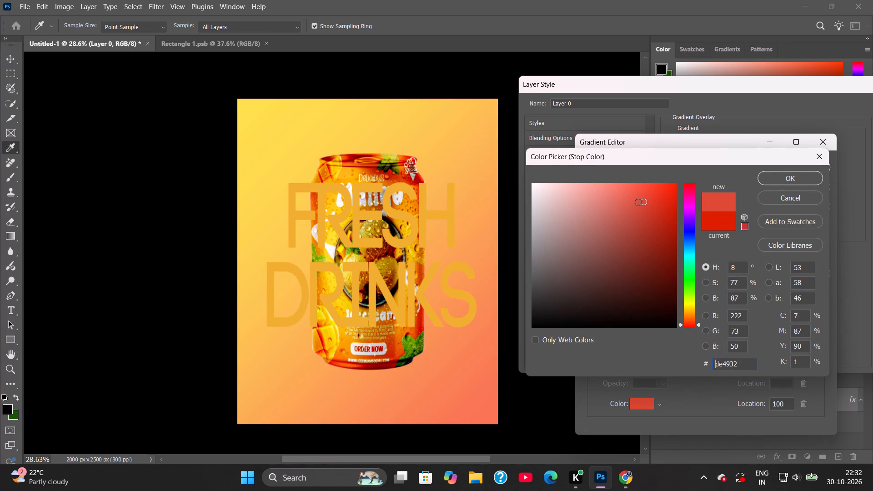
{"action": "left_click", "coordinate": [649, 204]}
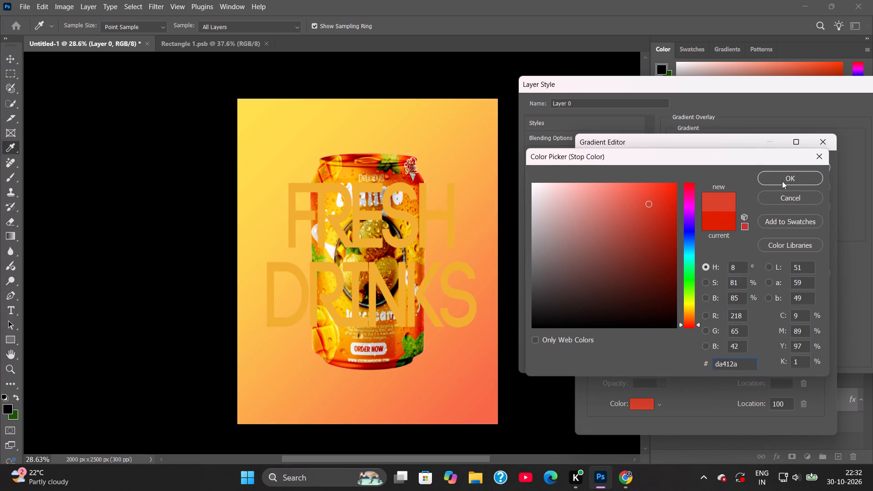
{"action": "left_click", "coordinate": [786, 176]}
Soften the start colour stop of Layer 0's gradient to a paler orange, hex efb84e, and apply the Gradient Overlay.
{"action": "left_click", "coordinate": [592, 354]}
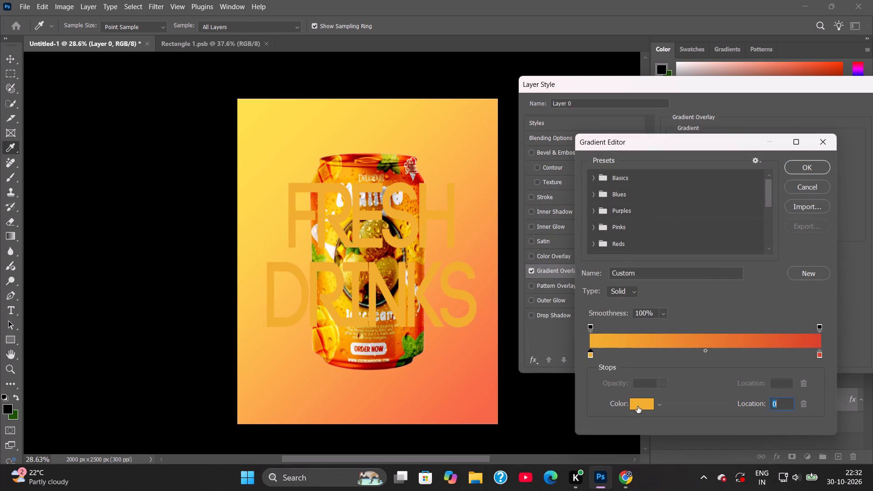
{"action": "left_click", "coordinate": [637, 406]}
{"action": "left_click", "coordinate": [633, 191]}
{"action": "left_click", "coordinate": [630, 192]}
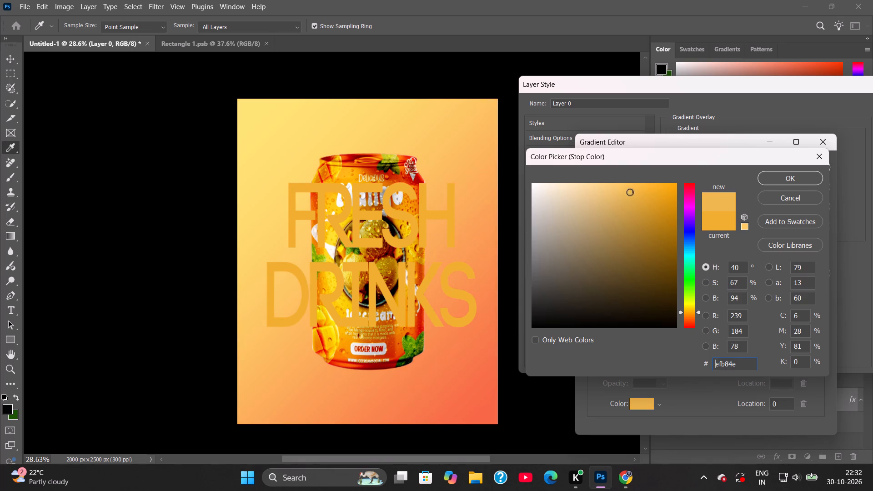
{"action": "left_click", "coordinate": [783, 174]}
{"action": "left_click", "coordinate": [807, 166]}
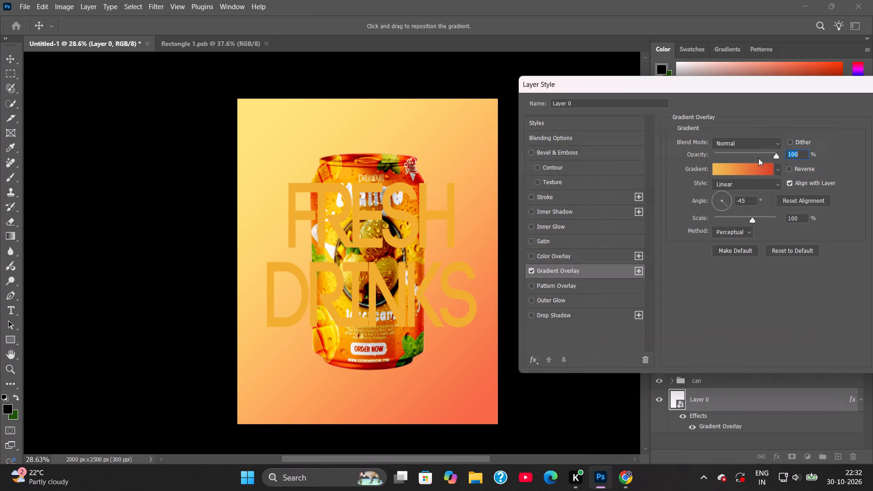
{"action": "left_click_drag", "start_coordinate": [797, 91], "coordinate": [699, 111]}
{"action": "left_click", "coordinate": [818, 121]}
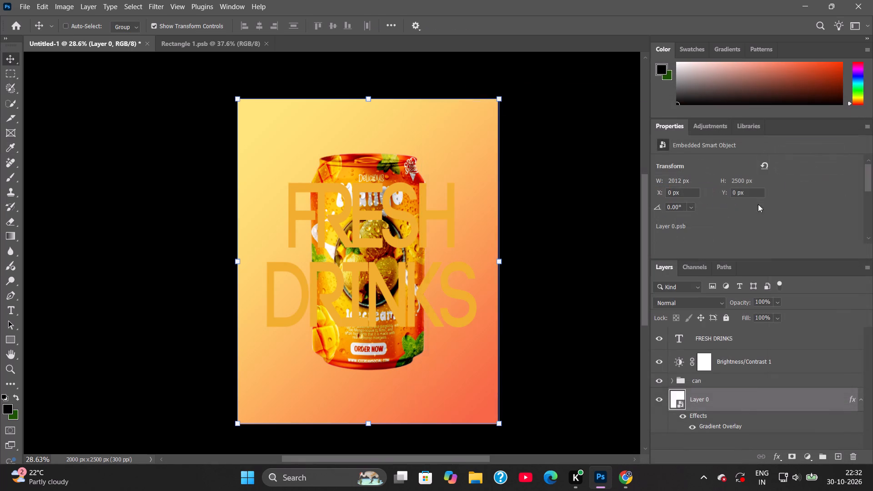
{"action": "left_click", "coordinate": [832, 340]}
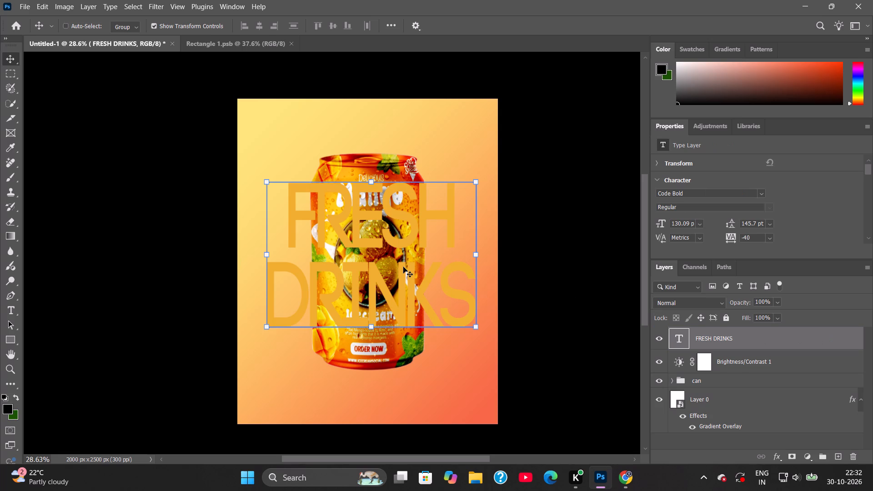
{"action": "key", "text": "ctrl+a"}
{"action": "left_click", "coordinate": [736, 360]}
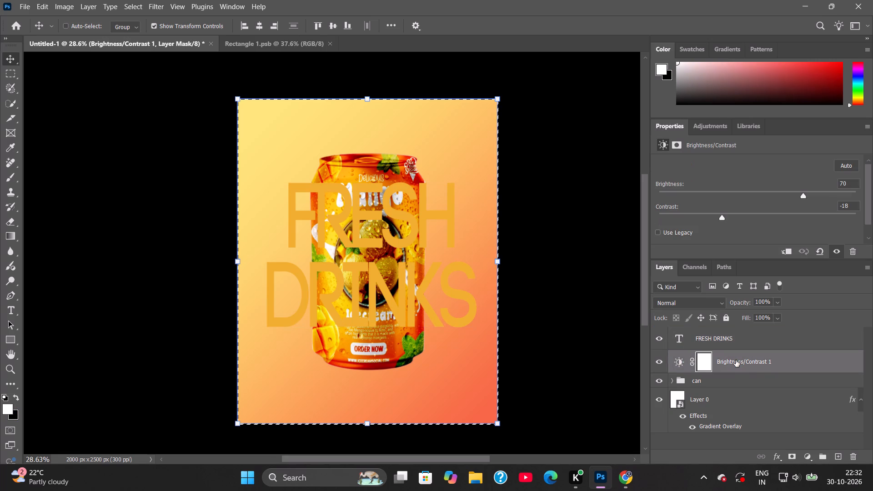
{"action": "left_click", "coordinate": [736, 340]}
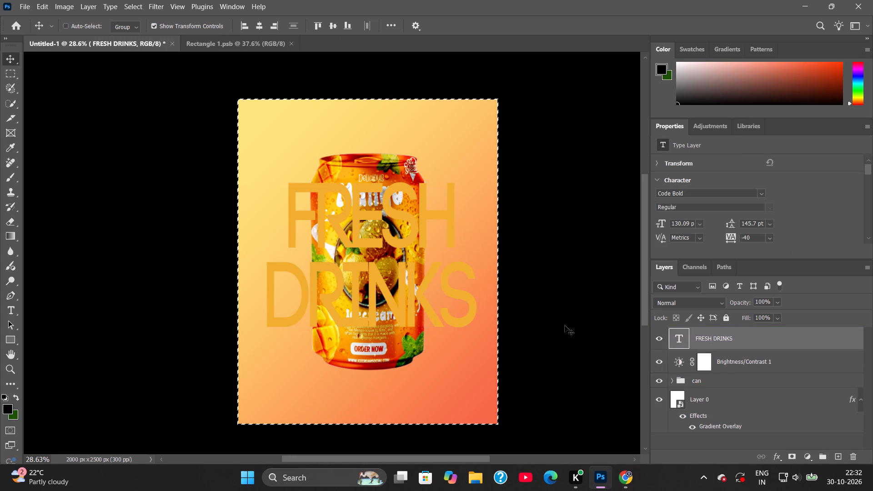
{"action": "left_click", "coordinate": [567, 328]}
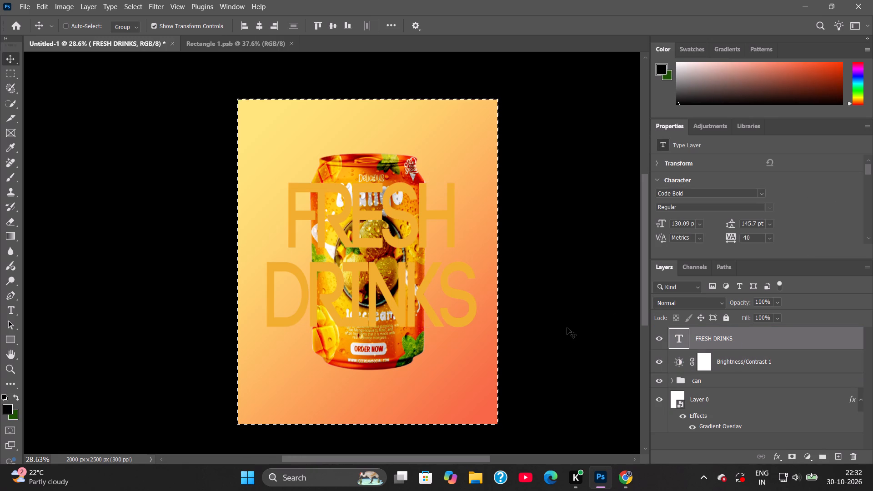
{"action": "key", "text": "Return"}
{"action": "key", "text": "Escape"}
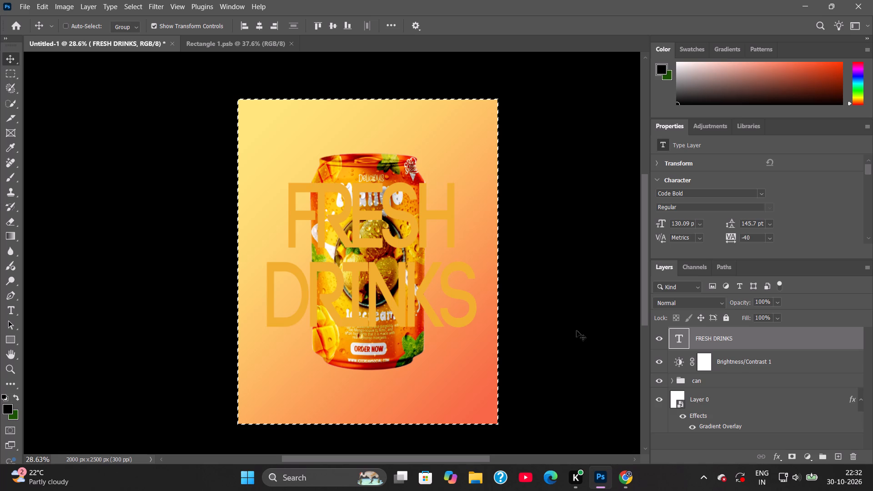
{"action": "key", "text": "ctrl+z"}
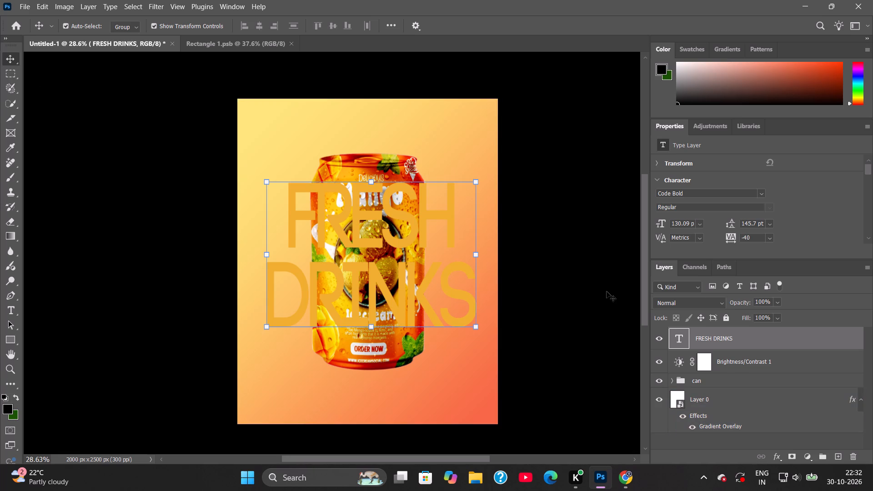
Recolour the FRESH DRINKS lettering, trying yellow and orange shades before settling on a bright red, hex ff3101.
{"action": "left_click", "coordinate": [722, 339]}
{"action": "double_click", "coordinate": [387, 231]}
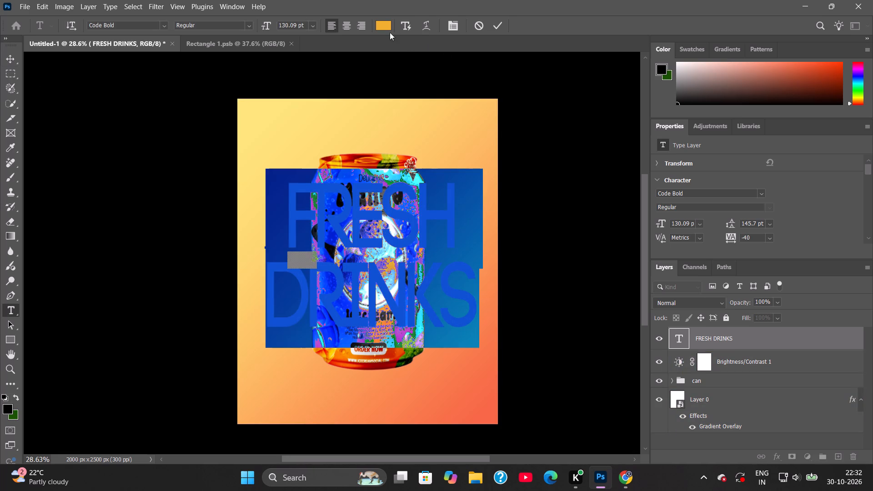
{"action": "left_click", "coordinate": [386, 30]}
{"action": "left_click_drag", "start_coordinate": [658, 194], "coordinate": [665, 188]}
{"action": "left_click_drag", "start_coordinate": [667, 187], "coordinate": [712, 155]}
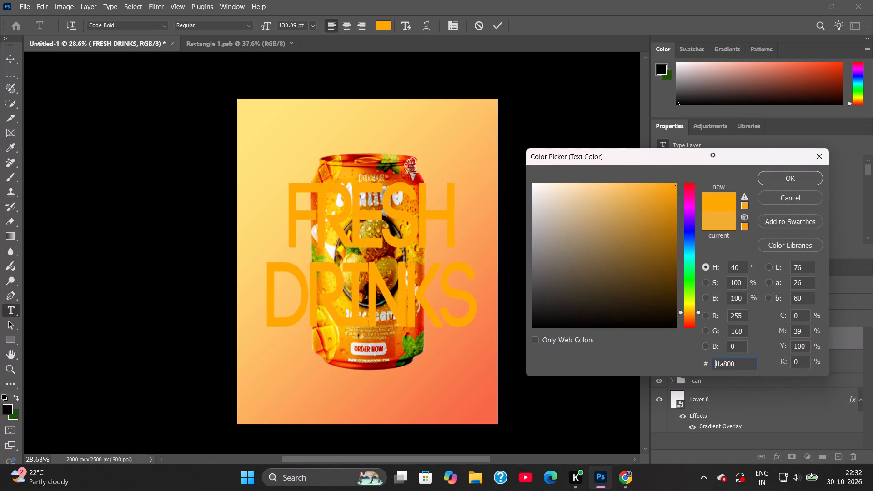
{"action": "left_click_drag", "start_coordinate": [712, 155], "coordinate": [714, 153]}
{"action": "left_click_drag", "start_coordinate": [691, 311], "coordinate": [691, 310]}
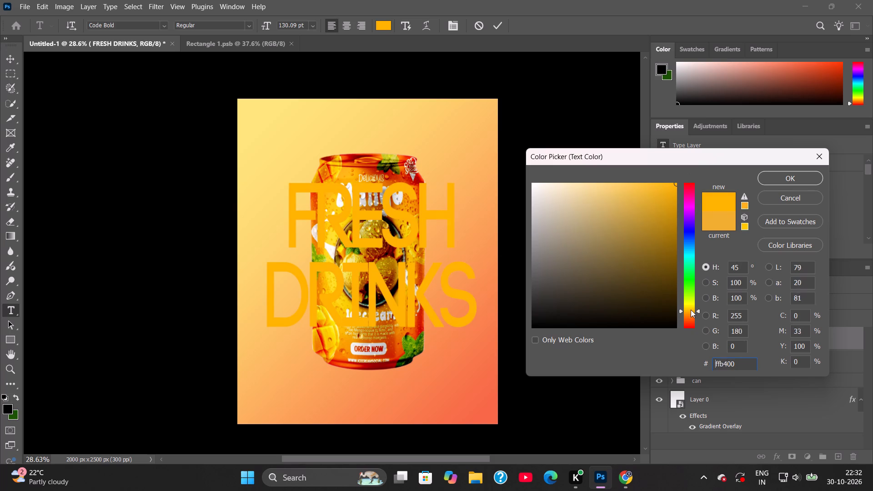
{"action": "left_click_drag", "start_coordinate": [691, 310], "coordinate": [692, 302]}
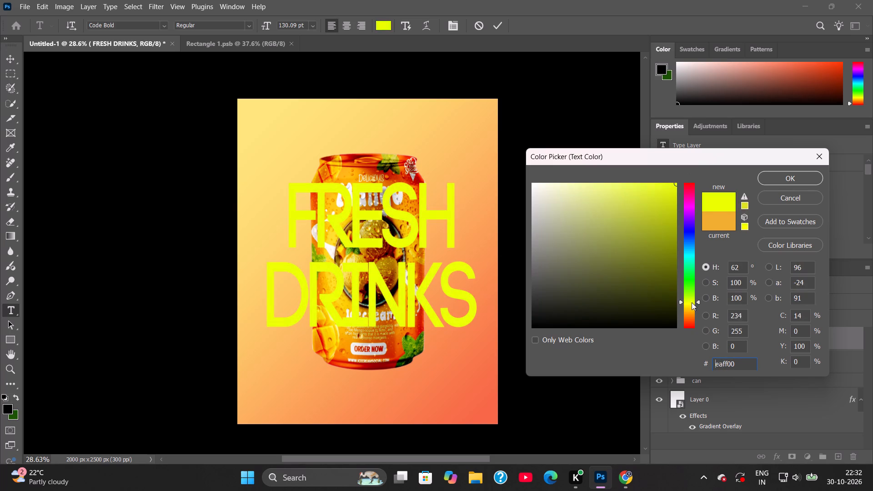
{"action": "left_click_drag", "start_coordinate": [692, 302], "coordinate": [692, 316]}
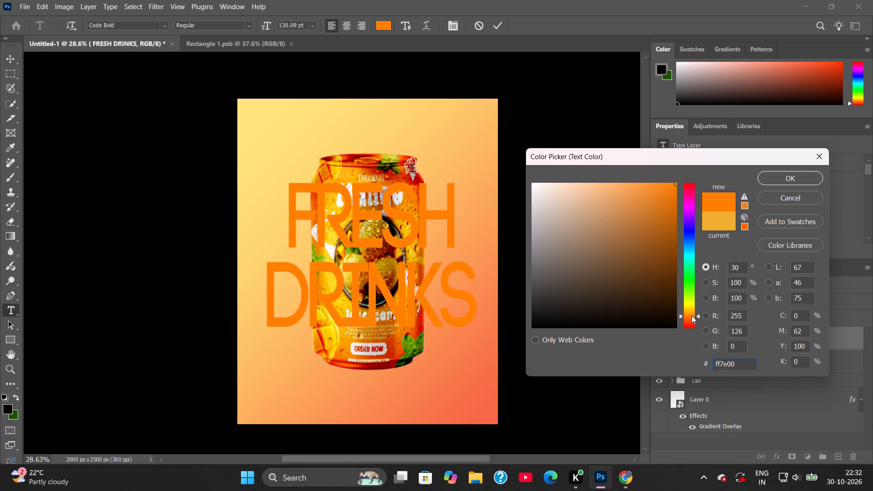
{"action": "left_click_drag", "start_coordinate": [692, 316], "coordinate": [692, 303]}
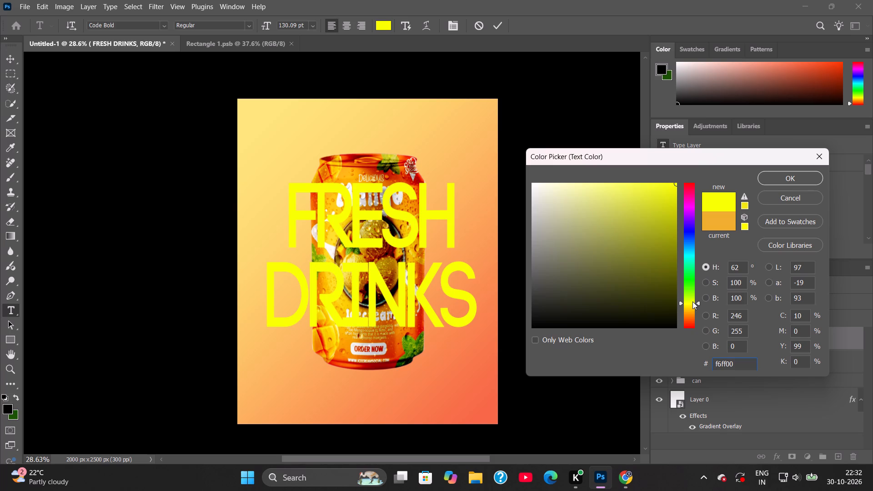
{"action": "left_click", "coordinate": [692, 305]}
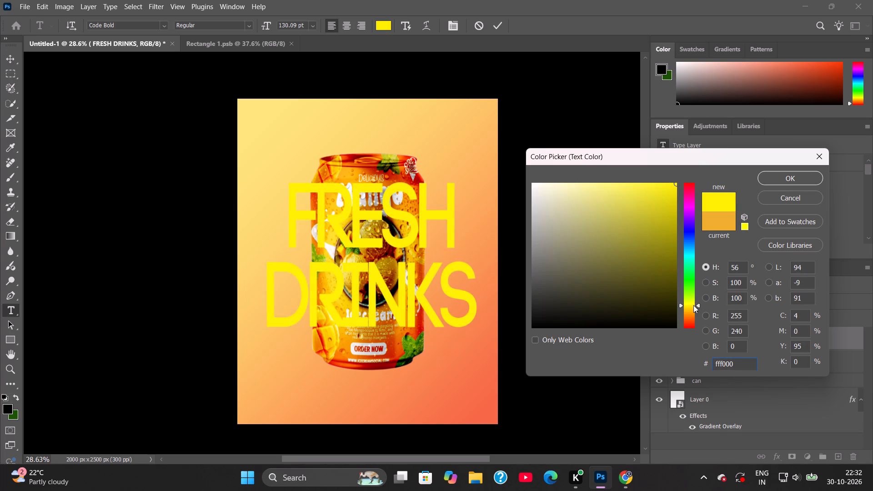
{"action": "left_click", "coordinate": [670, 193]}
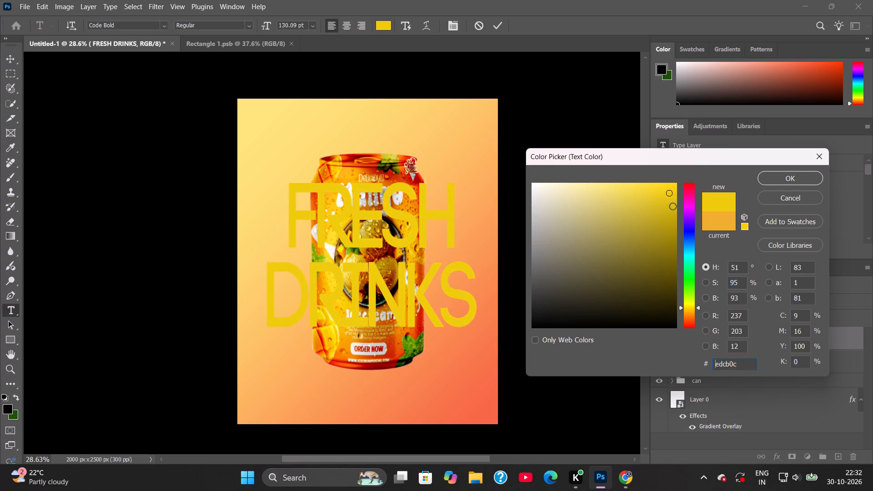
{"action": "left_click", "coordinate": [695, 303]}
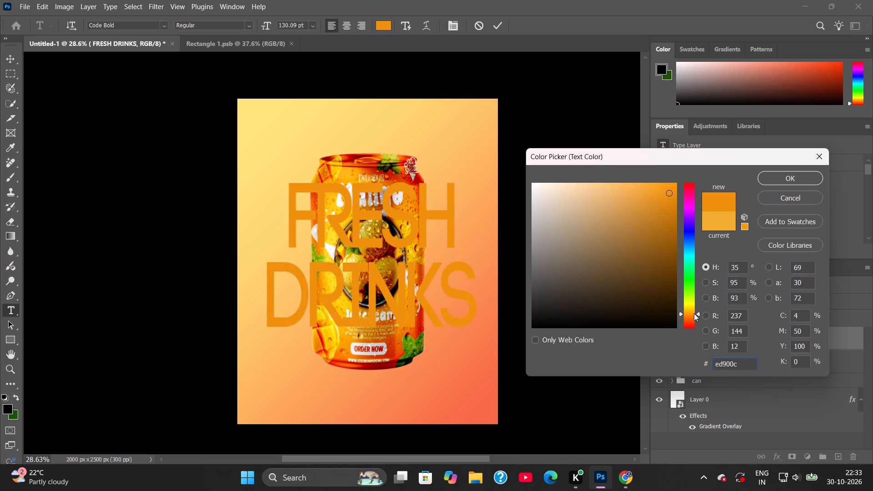
{"action": "left_click_drag", "start_coordinate": [665, 197], "coordinate": [676, 164]}
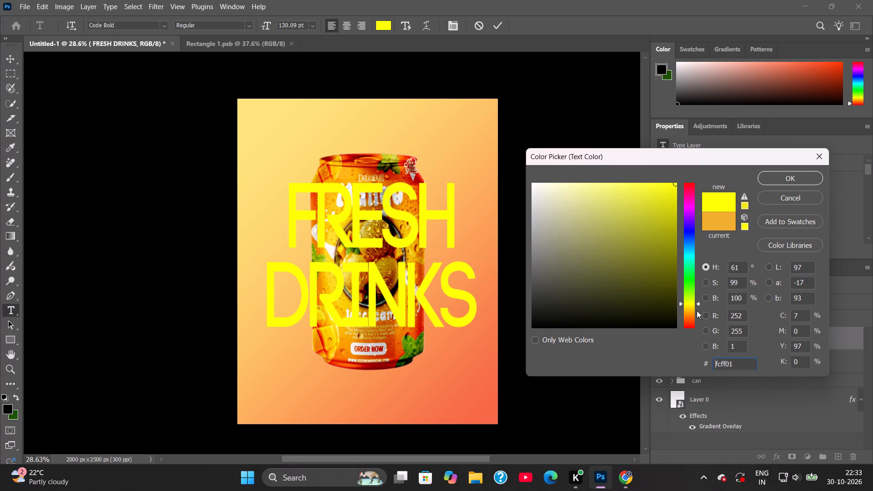
{"action": "left_click_drag", "start_coordinate": [692, 303], "coordinate": [693, 315]}
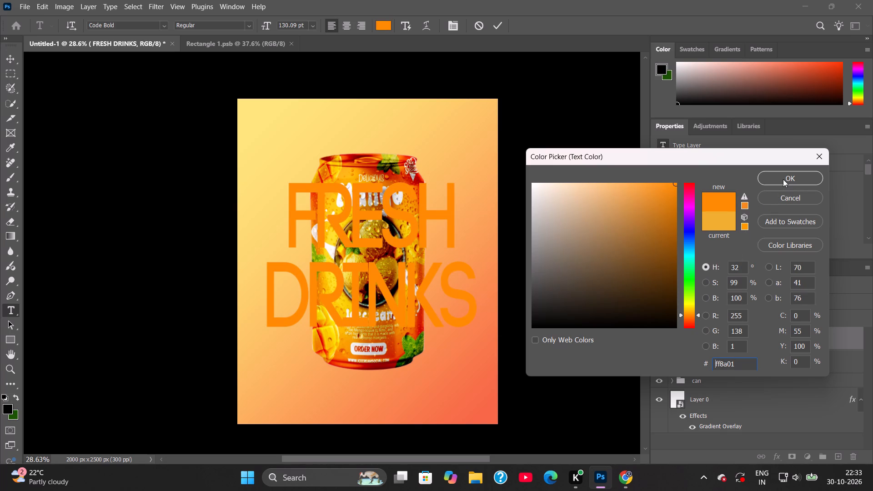
{"action": "left_click_drag", "start_coordinate": [693, 315], "coordinate": [695, 324]}
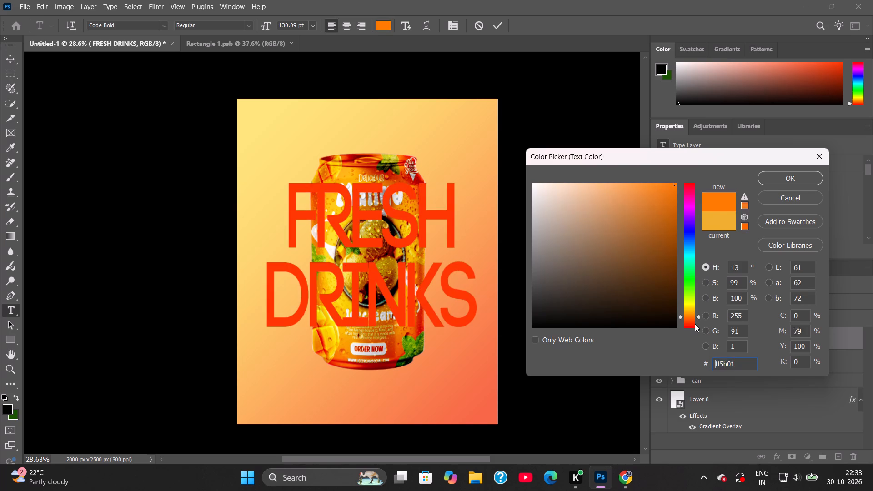
{"action": "left_click_drag", "start_coordinate": [695, 324], "coordinate": [696, 323]}
{"action": "left_click", "coordinate": [780, 176]}
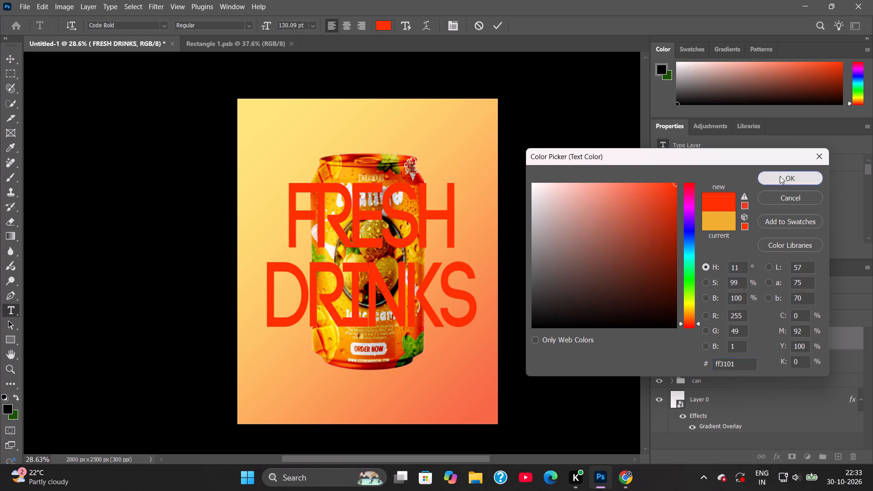
{"action": "left_click", "coordinate": [496, 26]}
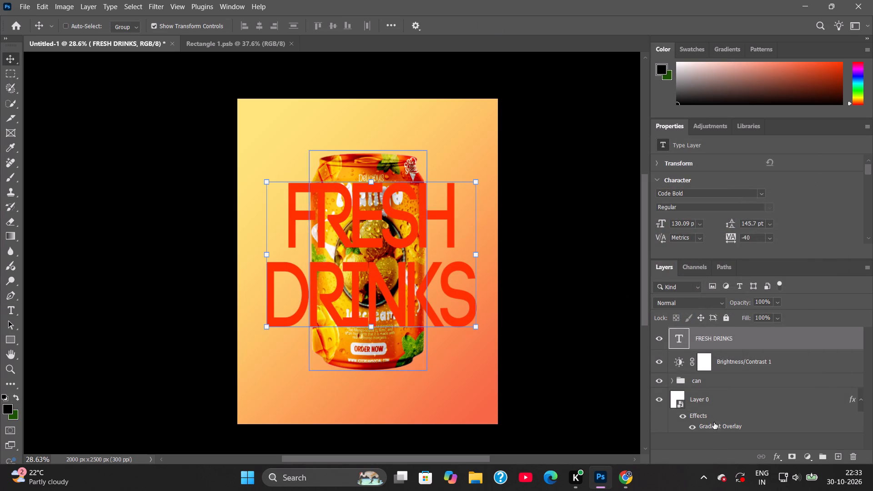
Move the FRESH DRINKS text layer behind the can, between the can group and Layer 0.
{"action": "left_click", "coordinate": [717, 443]}
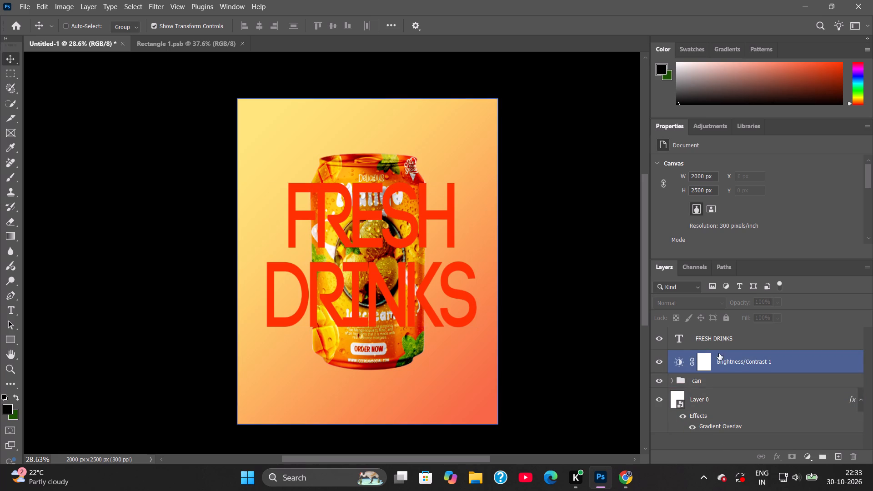
{"action": "left_click_drag", "start_coordinate": [716, 334], "coordinate": [719, 390]}
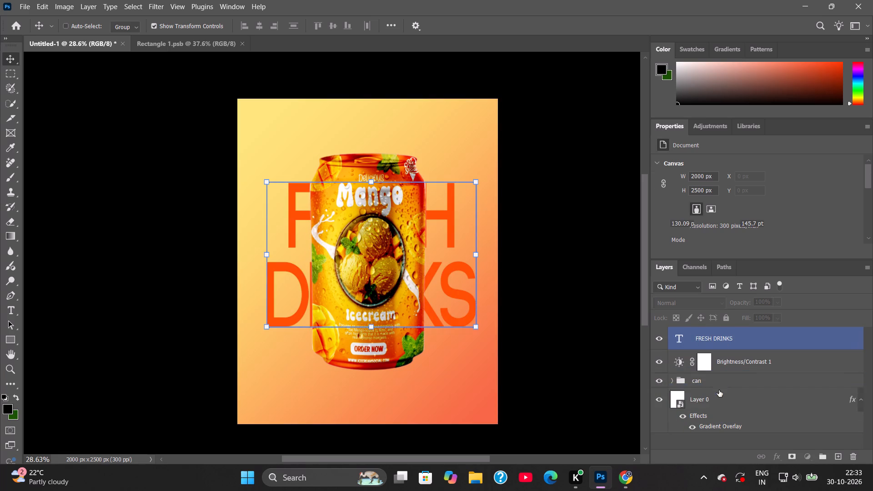
{"action": "left_click", "coordinate": [722, 440]}
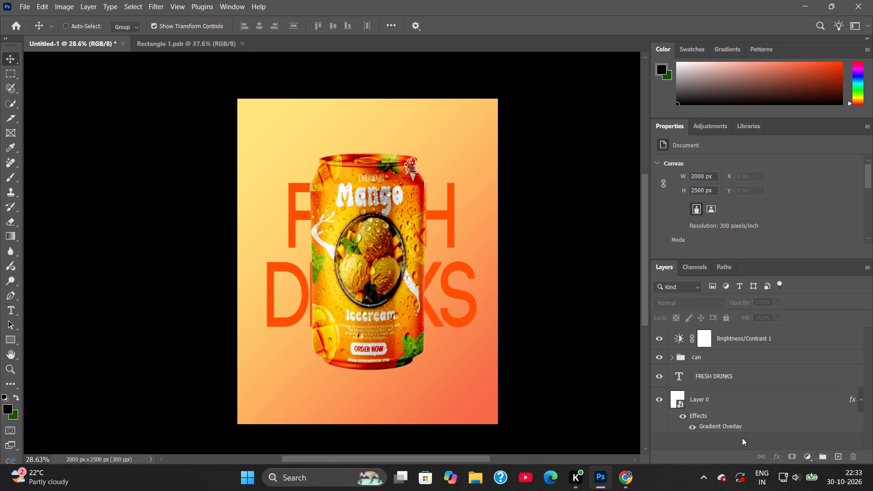
Add a Gradient Overlay to the FRESH DRINKS layer, with its start colour stop set to a yellow sampled from the can, hex fedc26.
{"action": "double_click", "coordinate": [838, 376]}
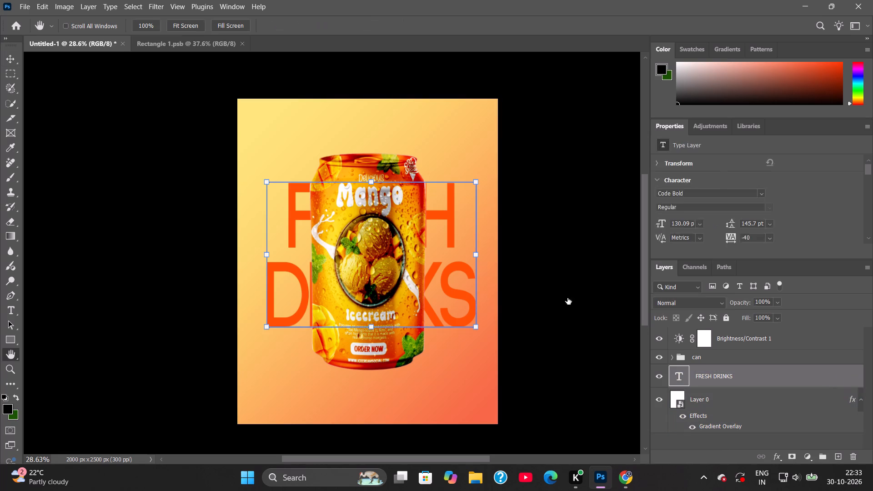
{"action": "left_click", "coordinate": [481, 293]}
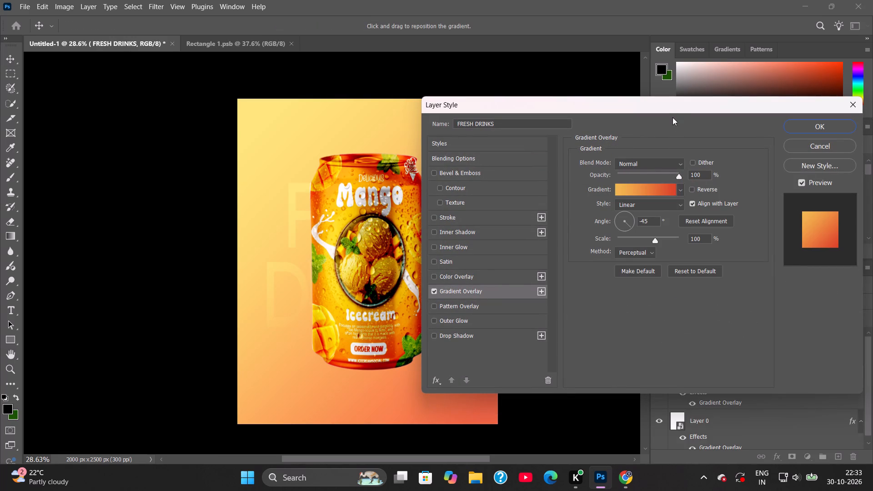
{"action": "left_click", "coordinate": [652, 189]}
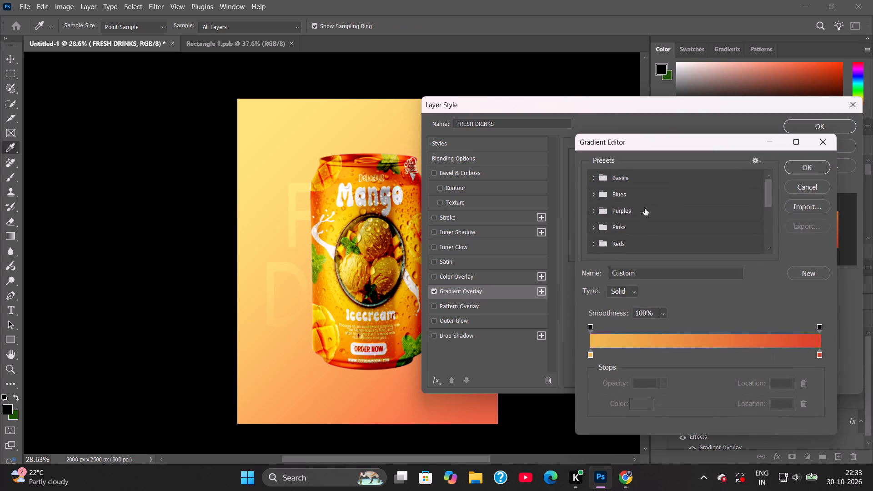
{"action": "left_click", "coordinate": [589, 355]}
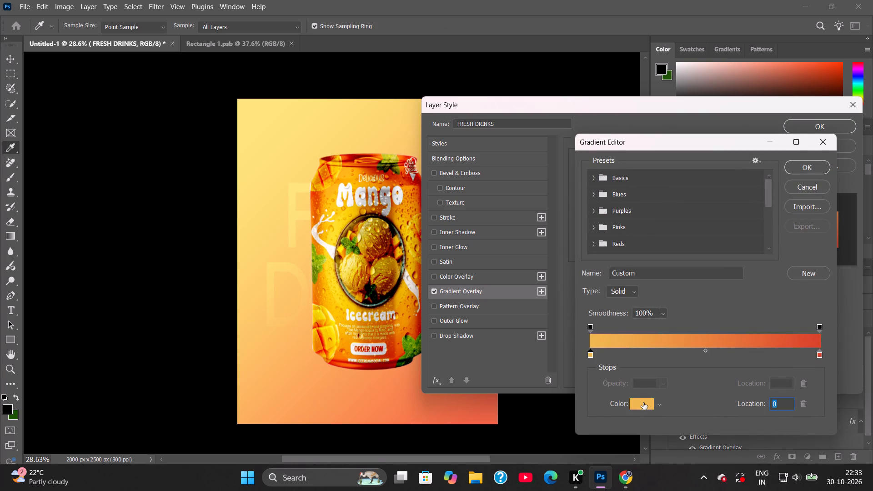
{"action": "left_click", "coordinate": [643, 403]}
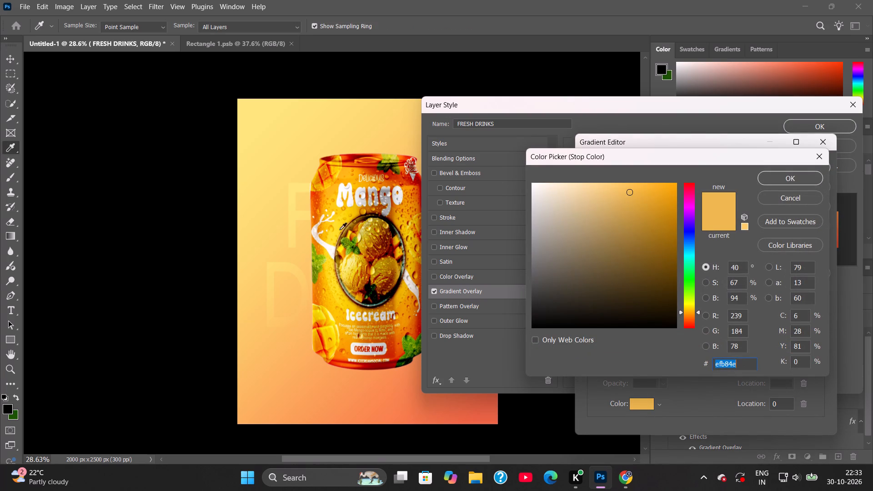
{"action": "left_click", "coordinate": [330, 242]}
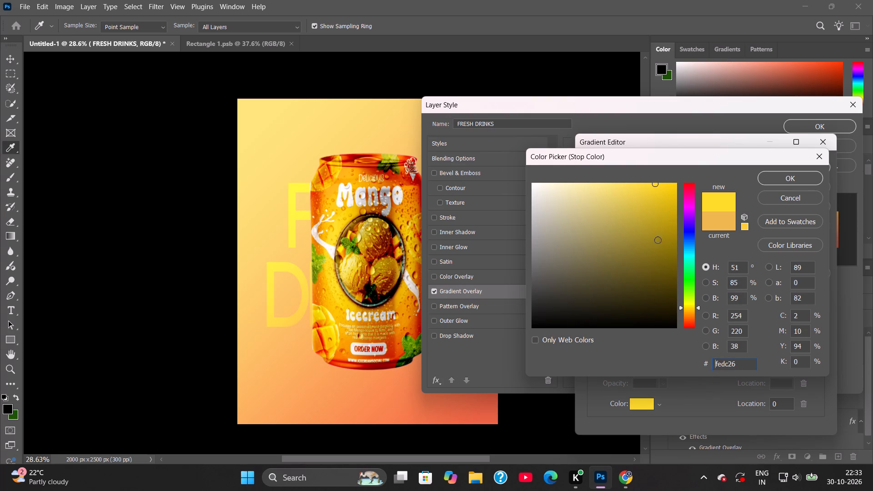
{"action": "left_click", "coordinate": [779, 181]}
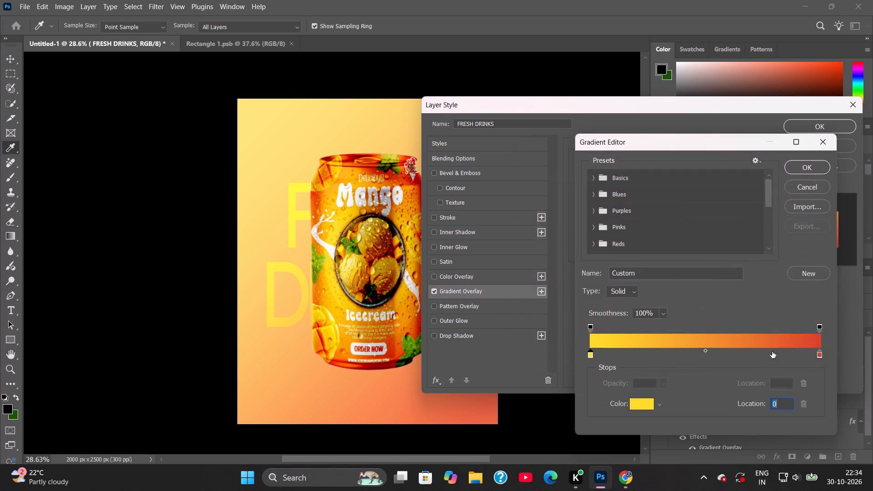
Set the end colour stop of the FRESH DRINKS gradient to a deep orange sampled from the can, hex d54100, and apply the overlay.
{"action": "left_click", "coordinate": [821, 356]}
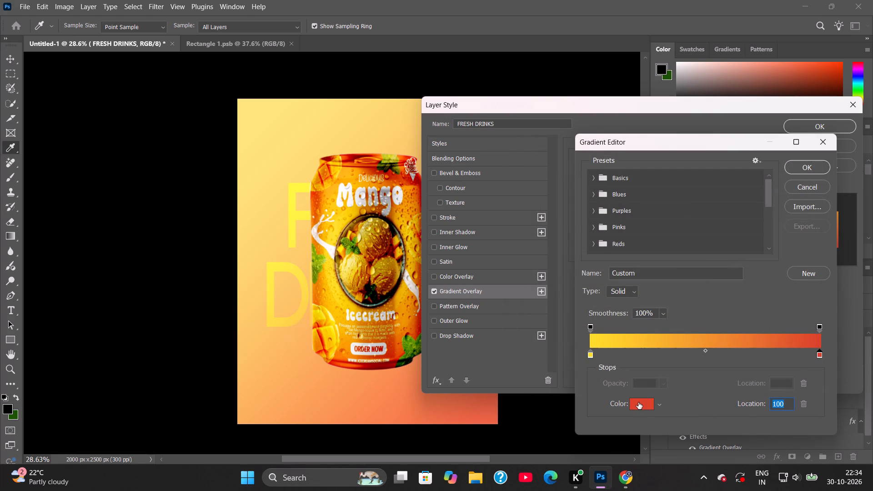
{"action": "left_click", "coordinate": [638, 402]}
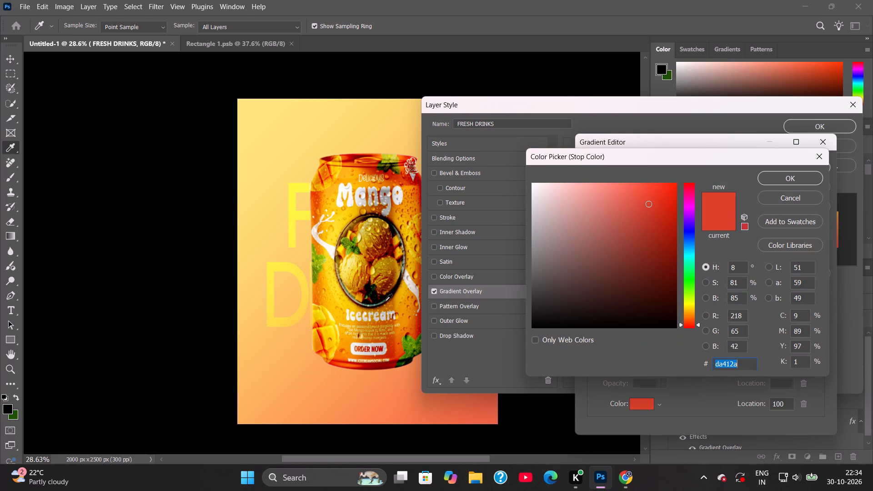
{"action": "left_click", "coordinate": [394, 346]}
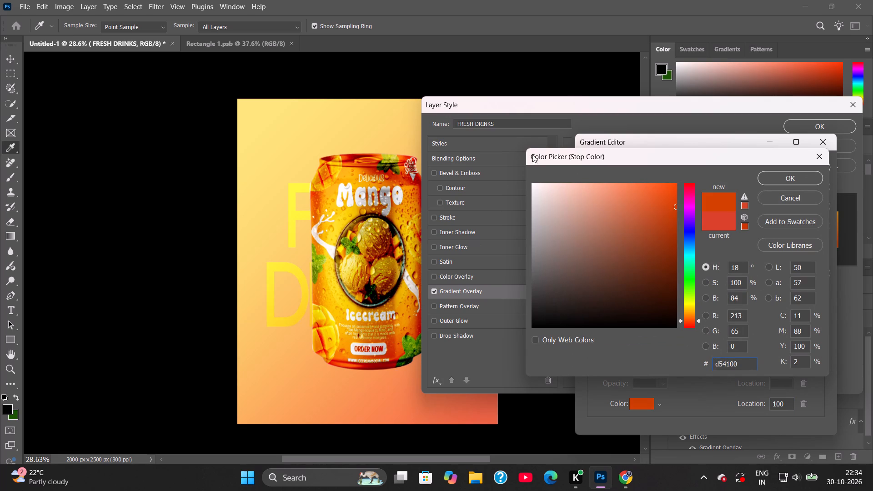
{"action": "left_click", "coordinate": [765, 178]}
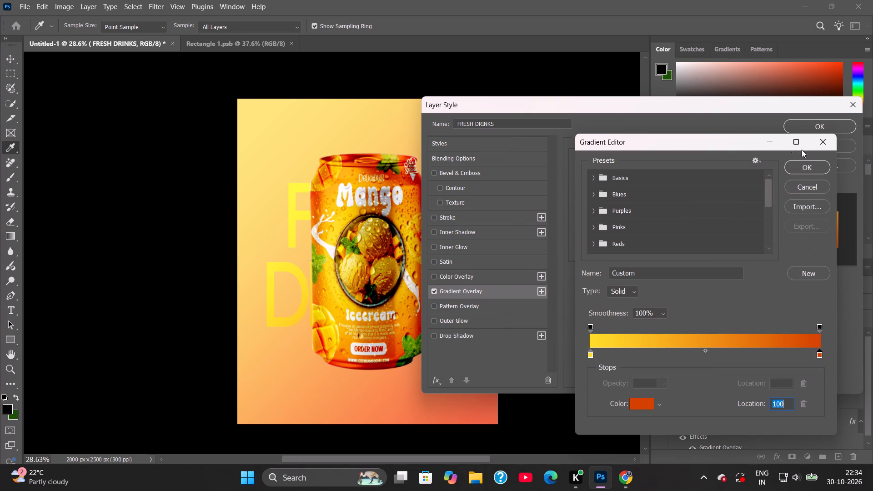
{"action": "left_click", "coordinate": [801, 168]}
{"action": "left_click", "coordinate": [823, 125]}
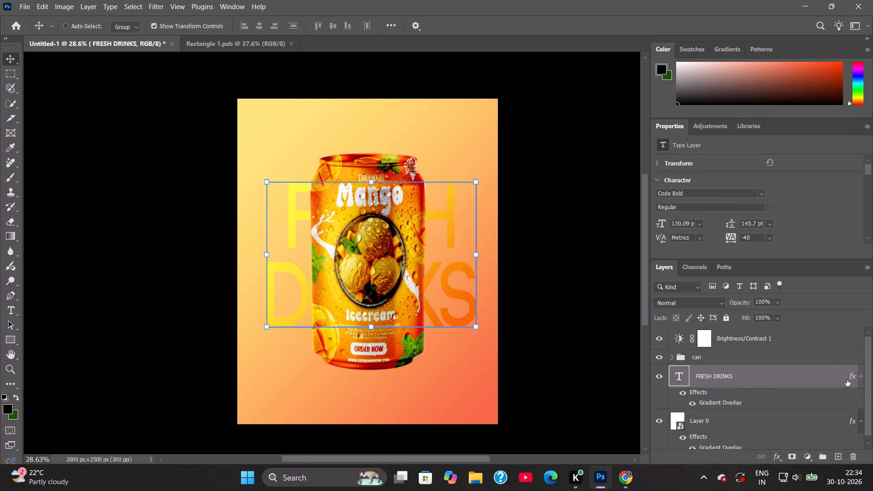
{"action": "left_click", "coordinate": [859, 375]}
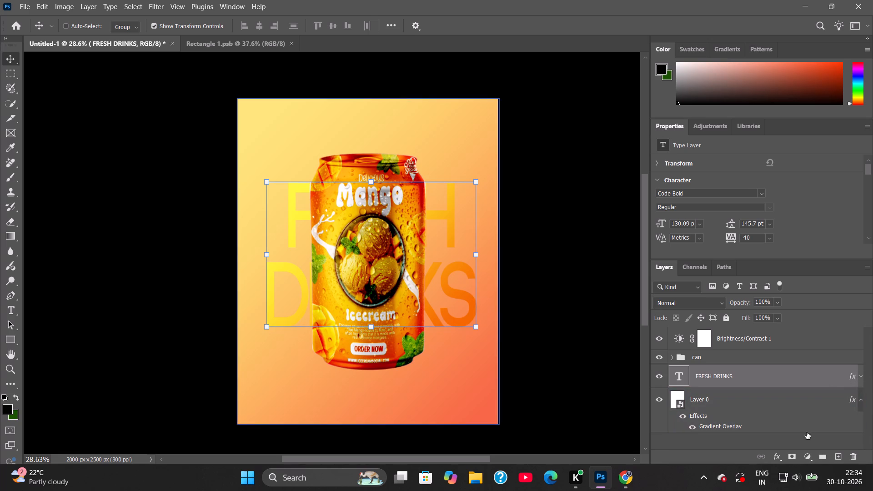
{"action": "left_click", "coordinate": [859, 401]}
{"action": "left_click", "coordinate": [788, 431]}
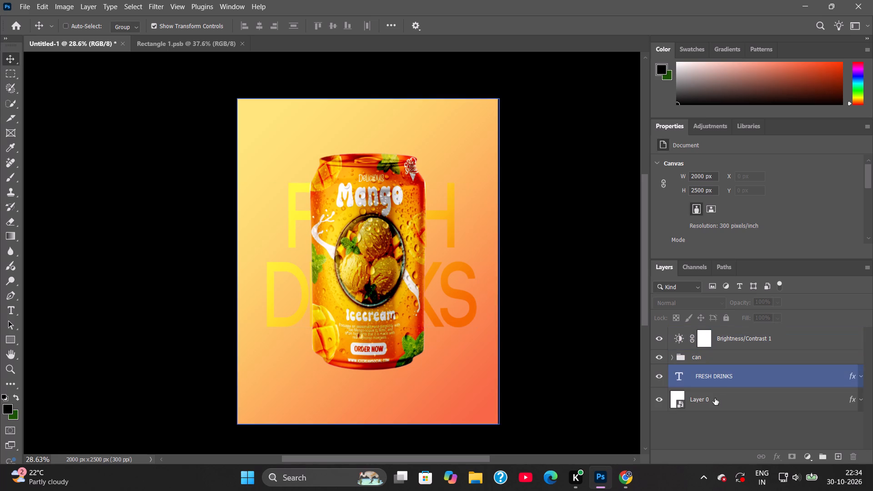
Scale the can group down to about 62%, tilt it about 17° counter-clockwise, and centre it over the FRESH DRINKS lettering.
{"action": "left_click", "coordinate": [721, 356]}
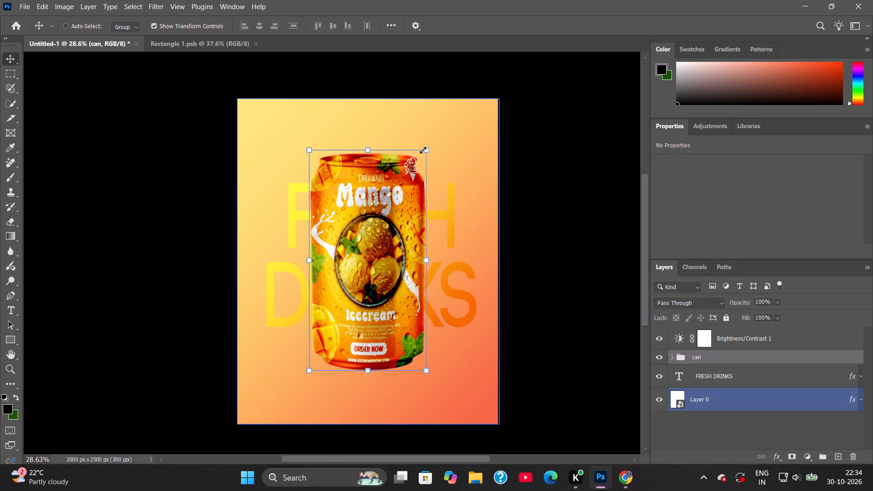
{"action": "left_click", "coordinate": [427, 150]}
{"action": "left_click_drag", "start_coordinate": [427, 150], "coordinate": [418, 175], "text": "shift"}
{"action": "left_click_drag", "start_coordinate": [419, 165], "coordinate": [410, 164]}
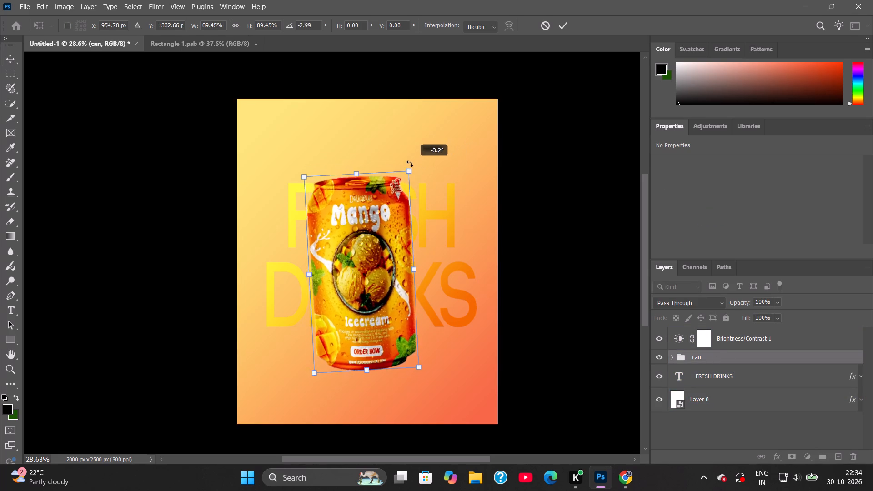
{"action": "left_click_drag", "start_coordinate": [410, 164], "coordinate": [383, 164]}
{"action": "left_click_drag", "start_coordinate": [361, 254], "coordinate": [374, 226]}
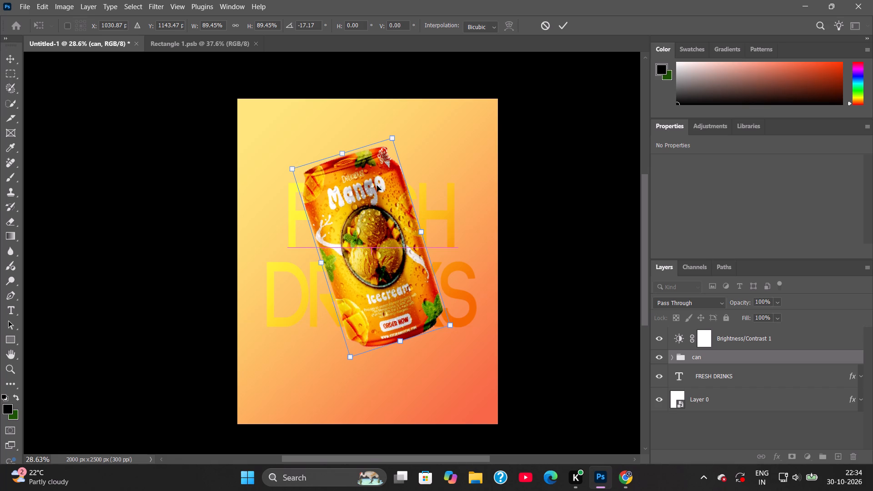
{"action": "left_click_drag", "start_coordinate": [393, 138], "coordinate": [360, 202], "text": "shift"}
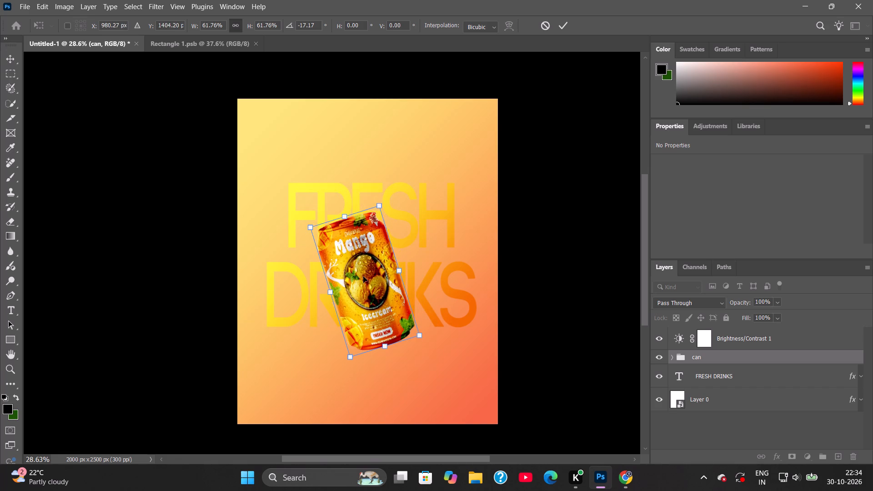
{"action": "left_click_drag", "start_coordinate": [364, 273], "coordinate": [363, 249]}
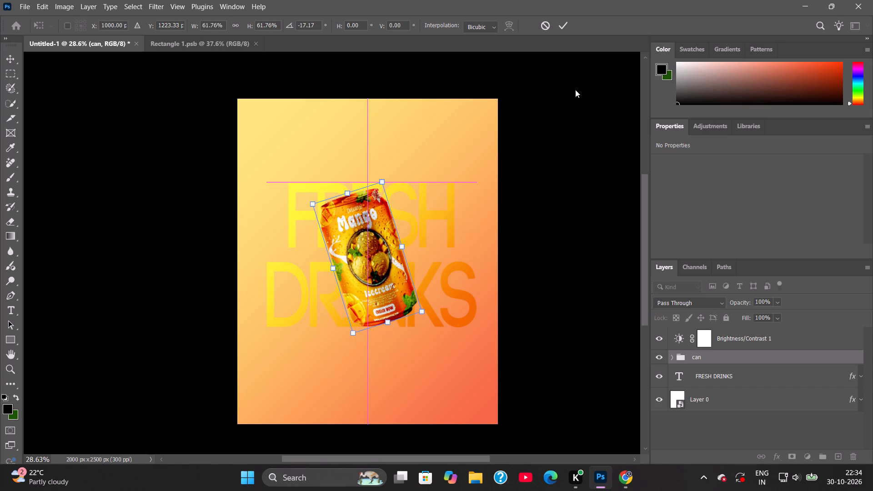
{"action": "left_click", "coordinate": [562, 29]}
{"action": "left_click", "coordinate": [716, 422]}
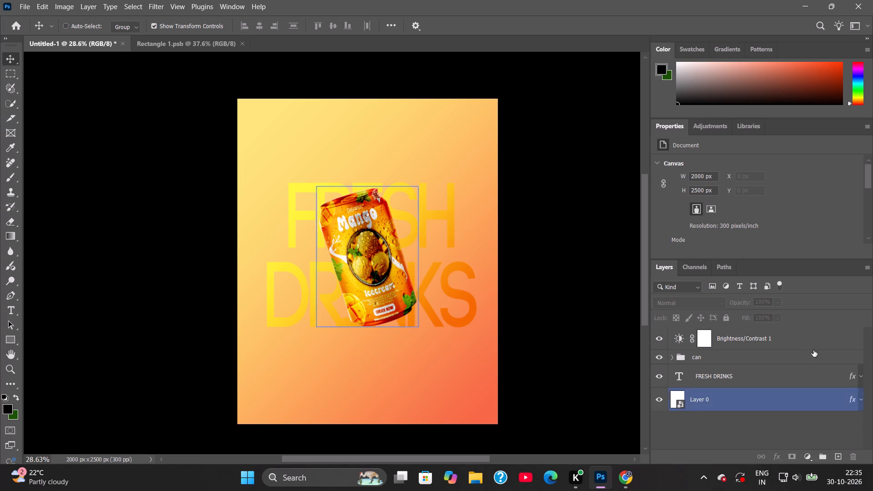
Add a Drop Shadow to the can group with 50% opacity, 130° angle, 50 px distance and 50 px size.
{"action": "double_click", "coordinate": [840, 356]}
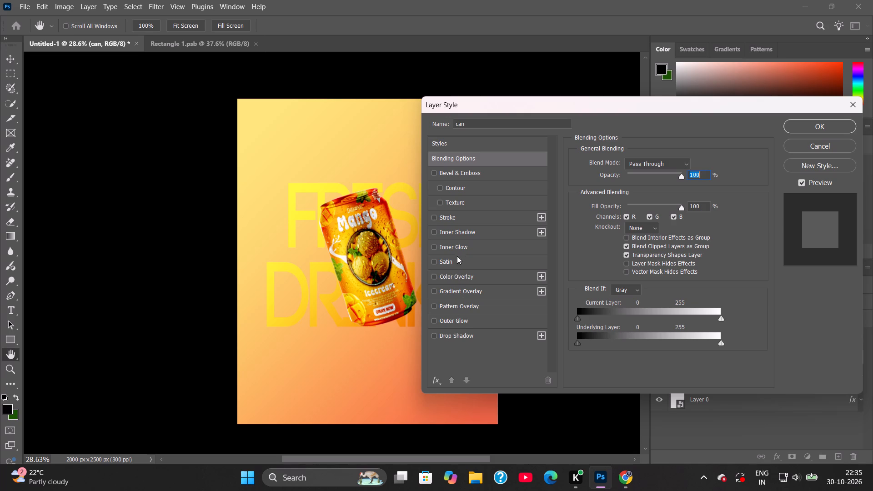
{"action": "left_click", "coordinate": [462, 335]}
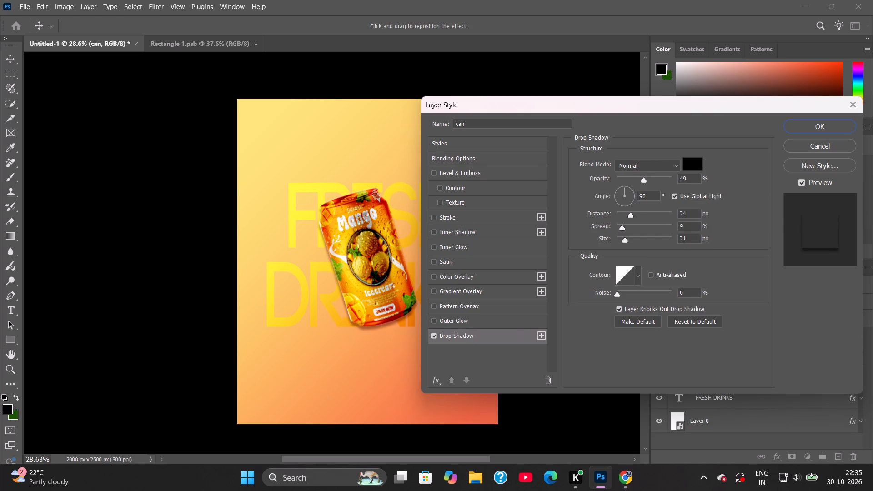
{"action": "left_click_drag", "start_coordinate": [687, 177], "coordinate": [672, 180]}
{"action": "key", "text": "5"}
{"action": "key", "text": "0"}
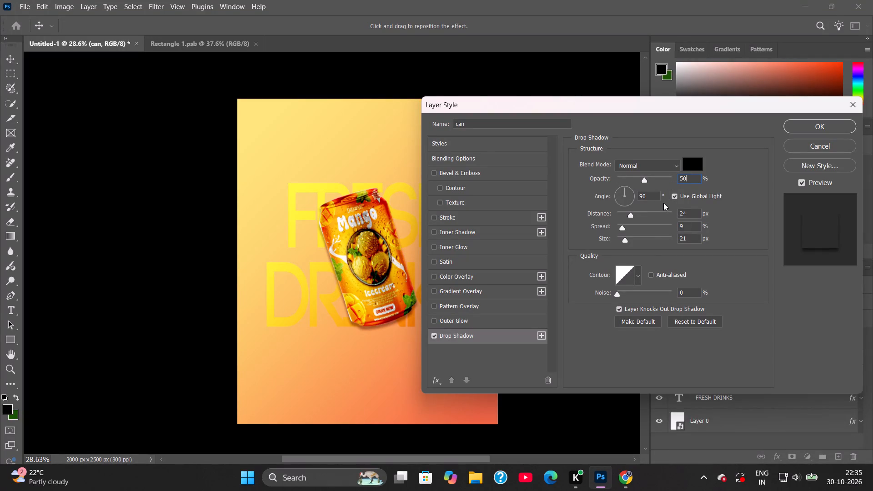
{"action": "left_click_drag", "start_coordinate": [653, 196], "coordinate": [602, 197]}
{"action": "key", "text": "1"}
{"action": "type", "text": "30"}
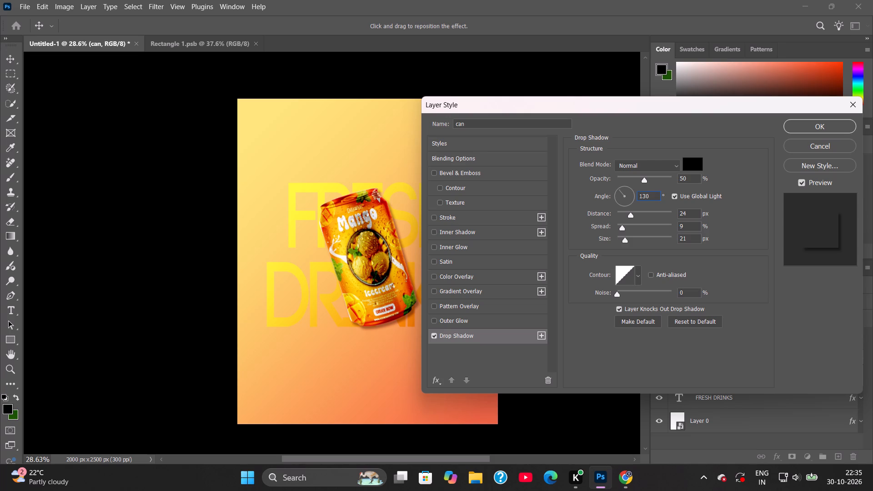
{"action": "left_click_drag", "start_coordinate": [694, 214], "coordinate": [630, 214]}
{"action": "type", "text": "50"}
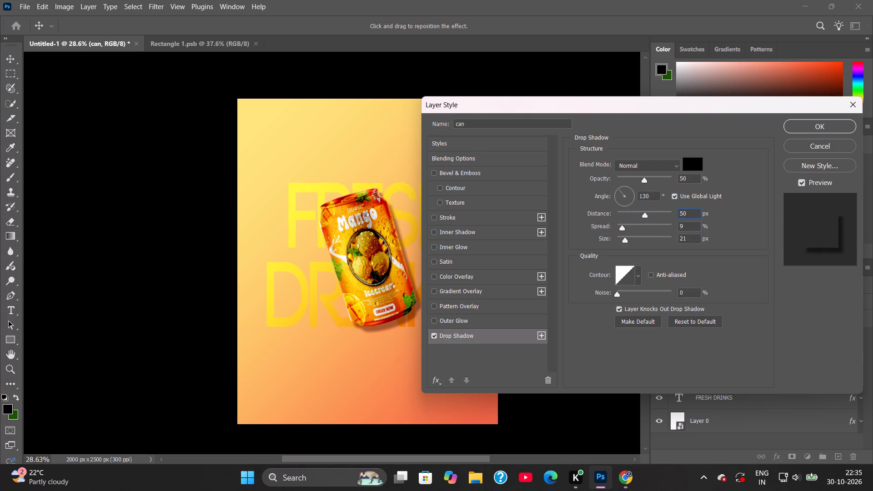
{"action": "left_click_drag", "start_coordinate": [689, 227], "coordinate": [618, 226]}
{"action": "left_click_drag", "start_coordinate": [688, 240], "coordinate": [650, 237]}
{"action": "key", "text": "5"}
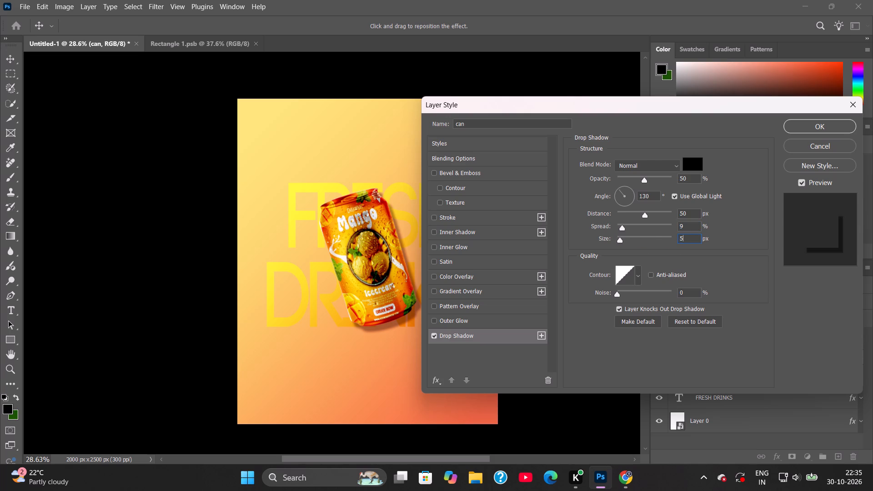
{"action": "key", "text": "0"}
{"action": "left_click", "coordinate": [812, 131]}
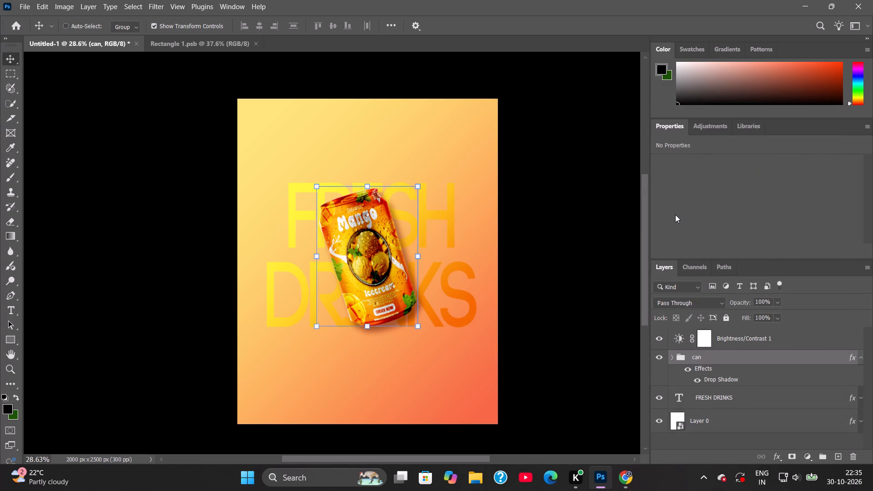
{"action": "left_click", "coordinate": [733, 448]}
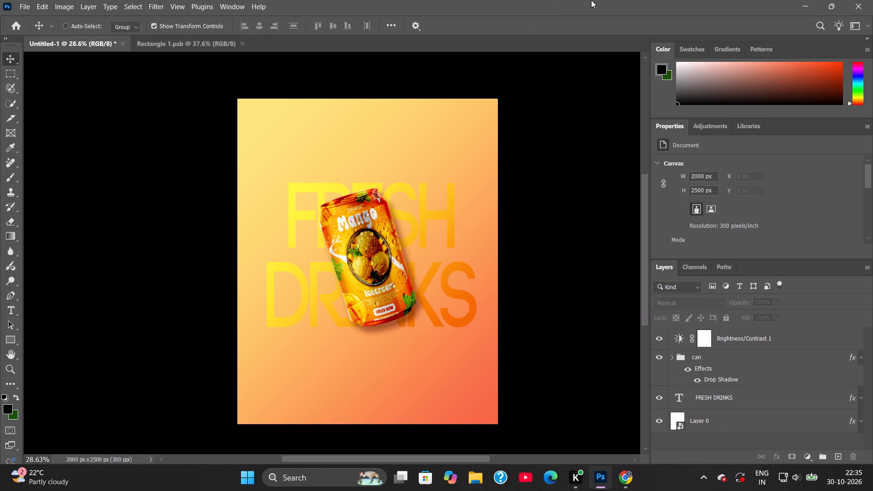
Save the poster as a Photoshop file named mango drink in the photoshop folder under projects on drive D.
{"action": "key", "text": "ctrl+s"}
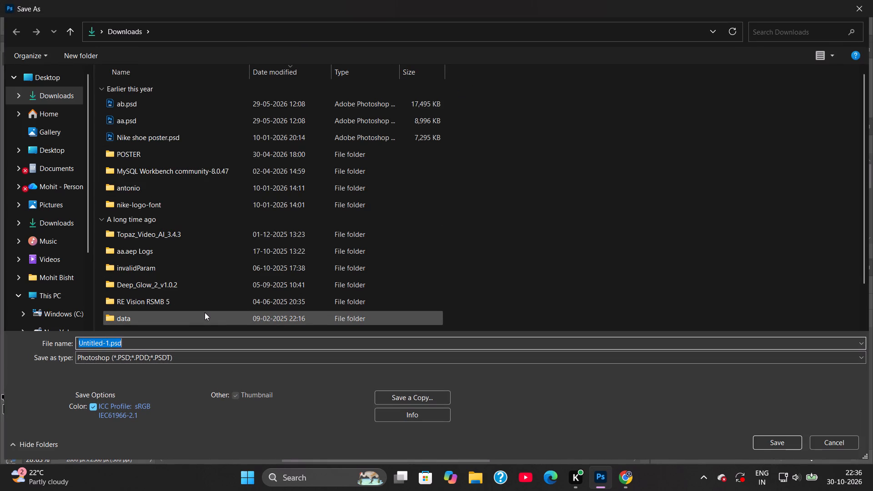
{"action": "type", "text": "mango"}
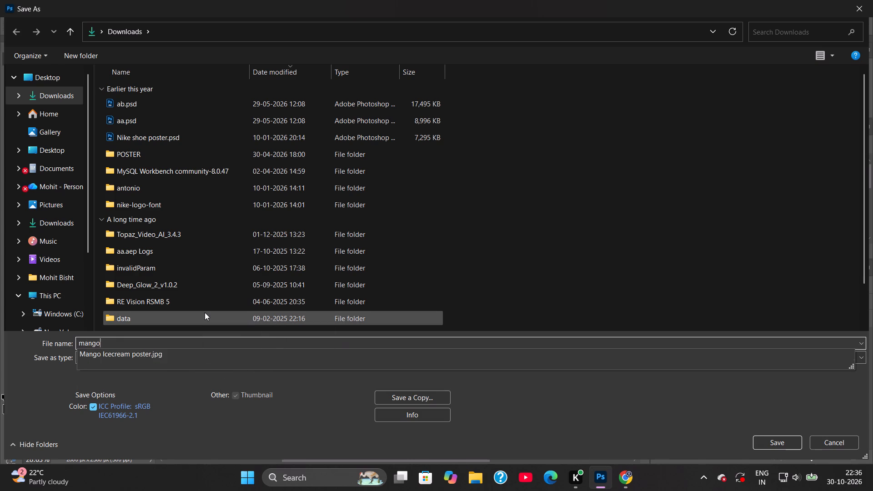
{"action": "key", "text": "space"}
{"action": "type", "text": "drink"}
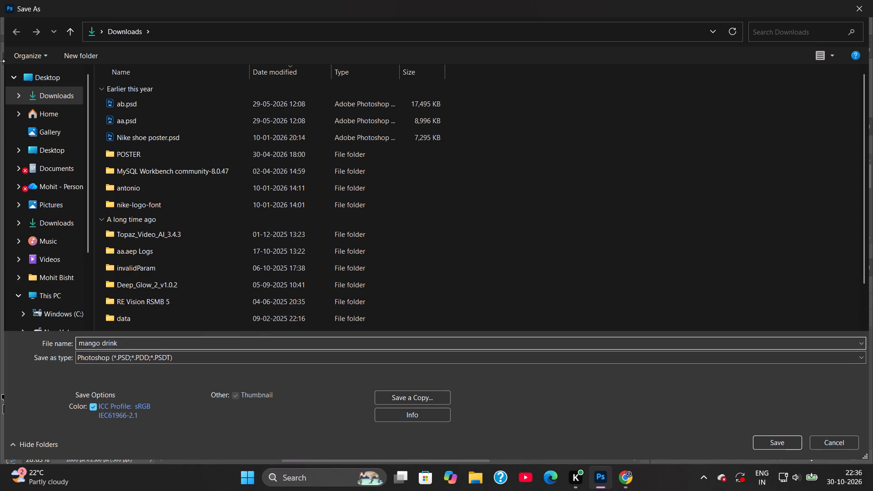
{"action": "scroll", "coordinate": [79, 249], "scroll_direction": "down", "scroll_amount": 2}
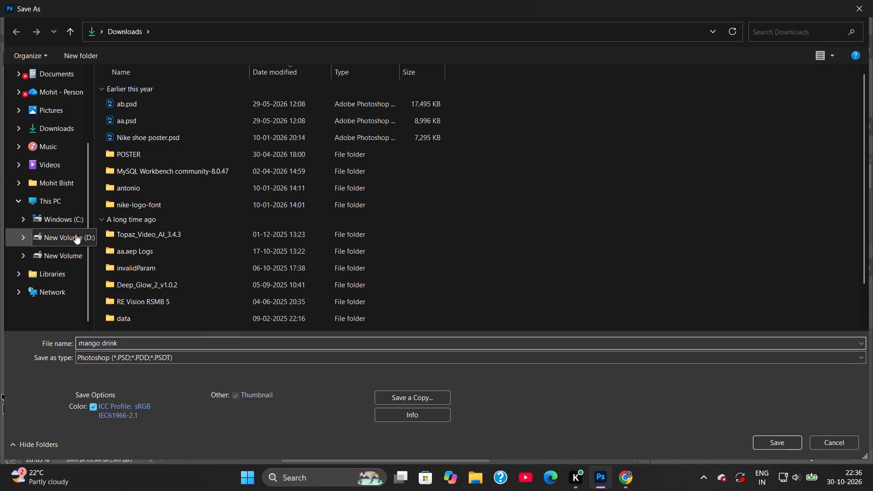
{"action": "left_click", "coordinate": [75, 234]}
{"action": "double_click", "coordinate": [557, 105]}
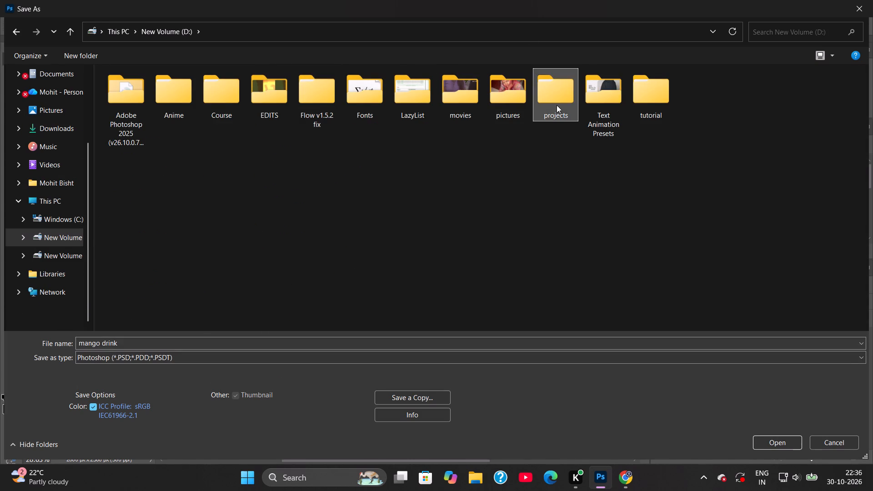
{"action": "double_click", "coordinate": [151, 191]}
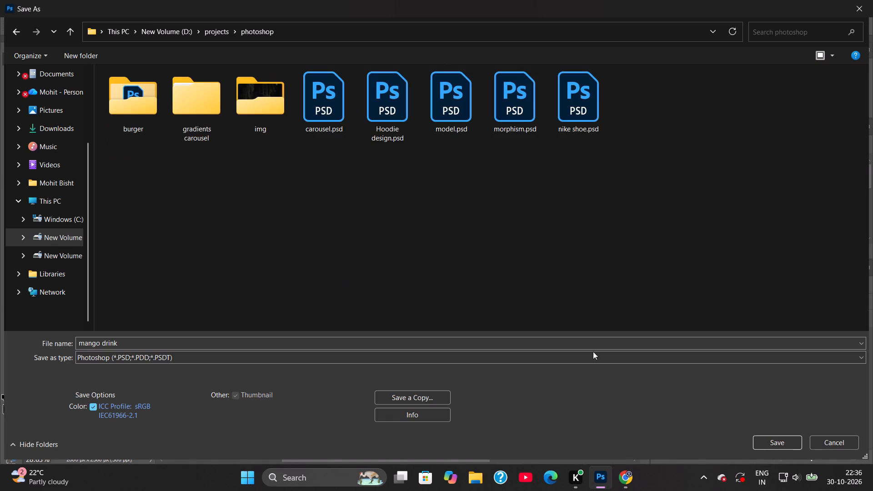
{"action": "left_click", "coordinate": [763, 443]}
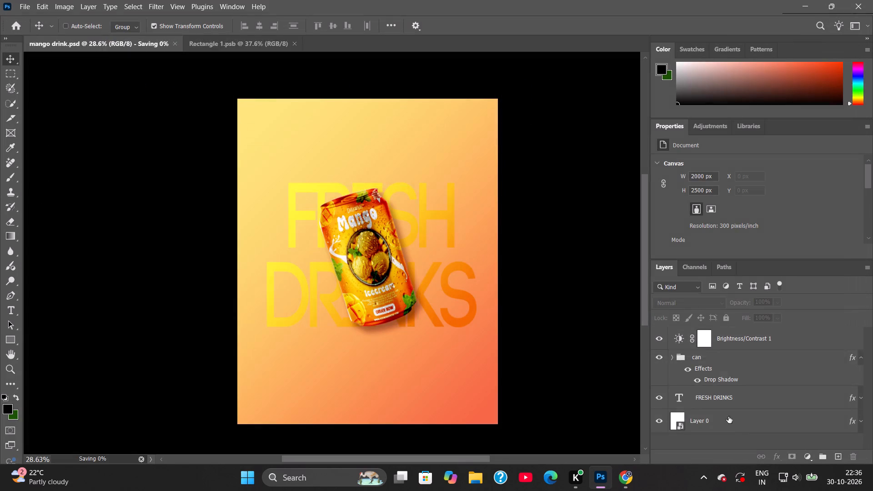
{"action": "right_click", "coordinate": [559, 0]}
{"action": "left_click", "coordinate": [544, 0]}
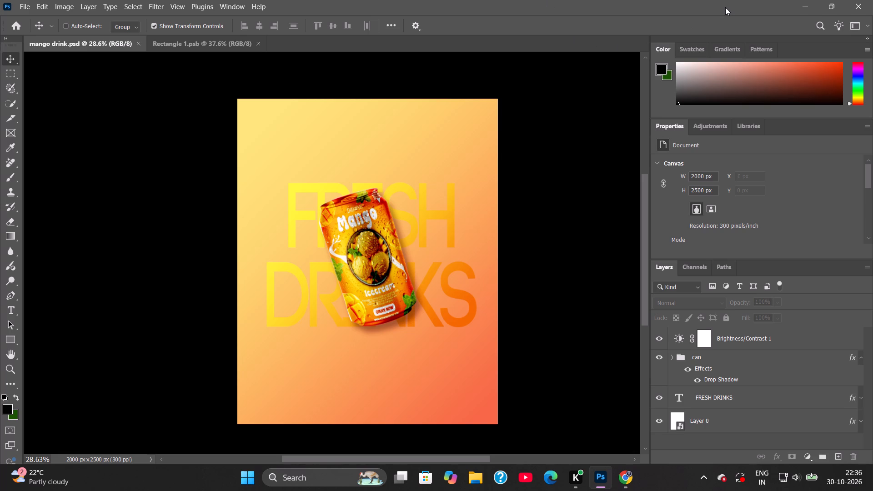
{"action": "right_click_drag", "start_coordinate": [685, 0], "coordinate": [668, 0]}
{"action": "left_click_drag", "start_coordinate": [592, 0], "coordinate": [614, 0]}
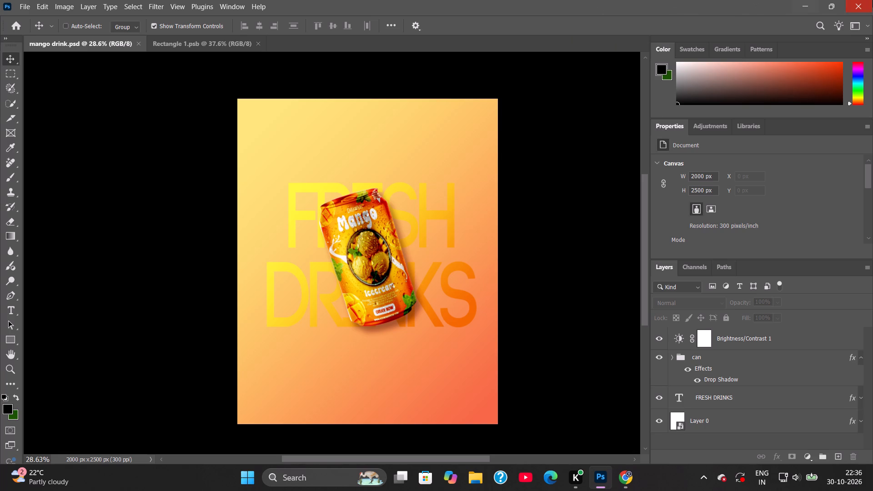